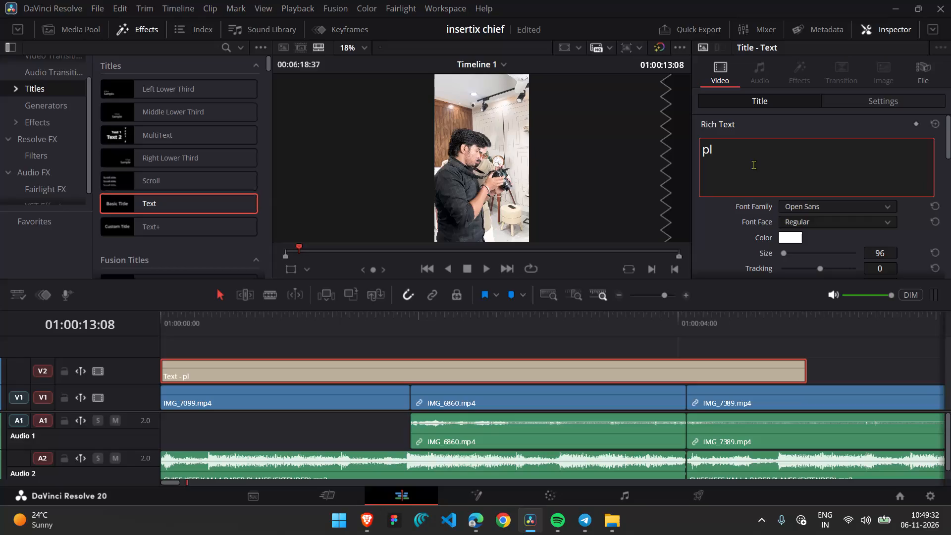
Write the first two lines of the title text: "please judge us by" and, on a new line, "our clients' pages,".
{"action": "type", "text": "ase jud"}
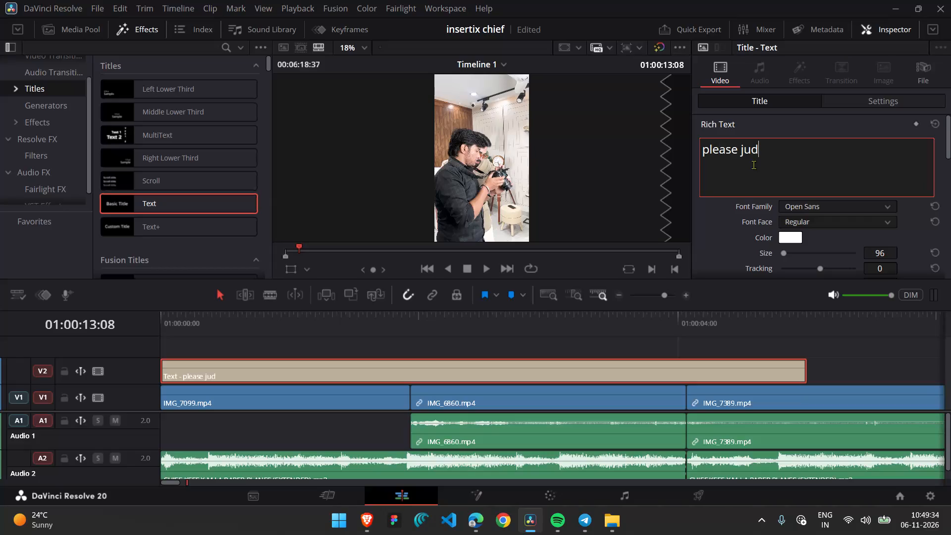
{"action": "type", "text": "ge us by"}
{"action": "key", "text": "space"}
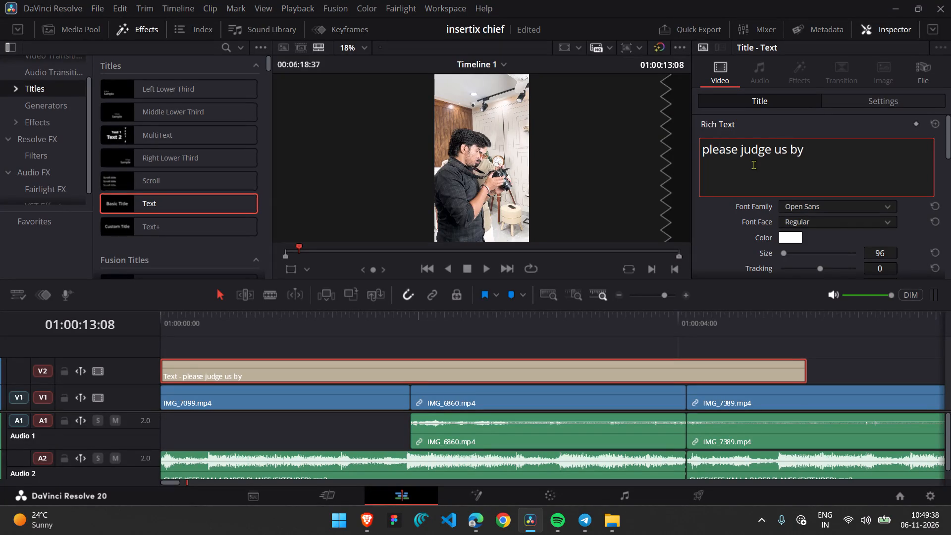
{"action": "key", "text": "shift+Return"}
{"action": "type", "text": "our ck"}
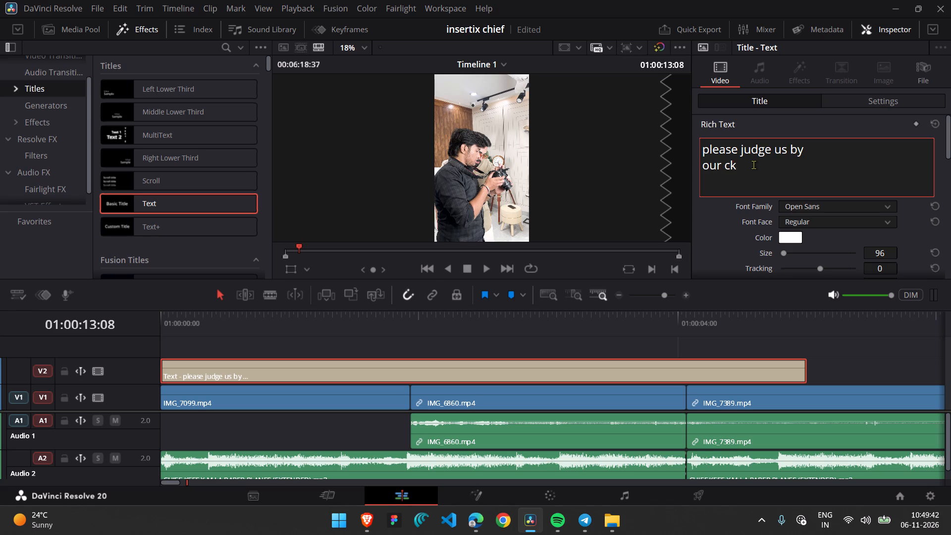
{"action": "key", "text": "BackSpace"}
{"action": "type", "text": "lients"}
{"action": "key", "text": "shift+quotedbl"}
{"action": "key", "text": "BackSpace"}
{"action": "key", "text": "apostrophe"}
{"action": "key", "text": "space"}
{"action": "type", "text": "pages"}
{"action": "key", "text": "space"}
{"action": "key", "text": "BackSpace"}
{"action": "key", "text": "comma"}
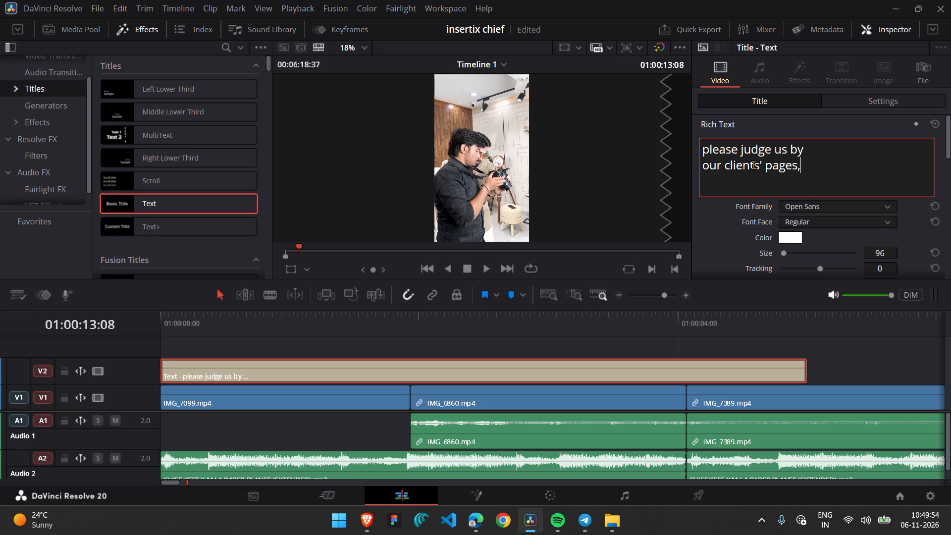
Add two more lines to the title text: "not ours." and "we're busy".
{"action": "key", "text": "shift+Return"}
{"action": "type", "text": "not ours"}
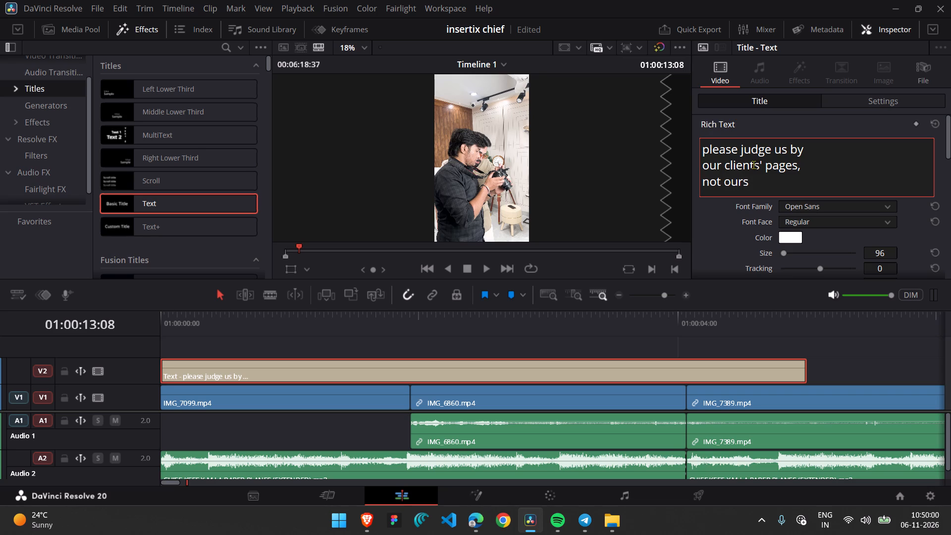
{"action": "key", "text": "period"}
{"action": "key", "text": "shift+Return"}
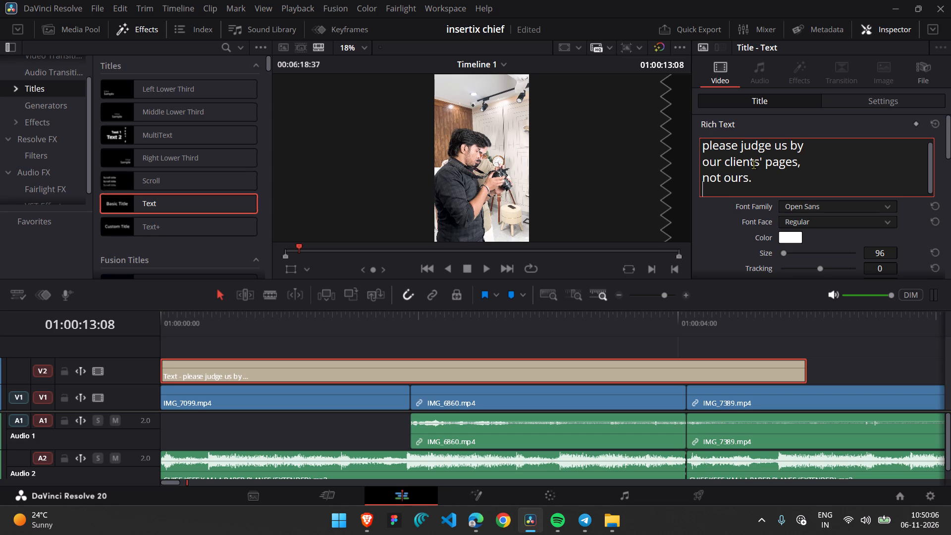
{"action": "type", "text": "we"}
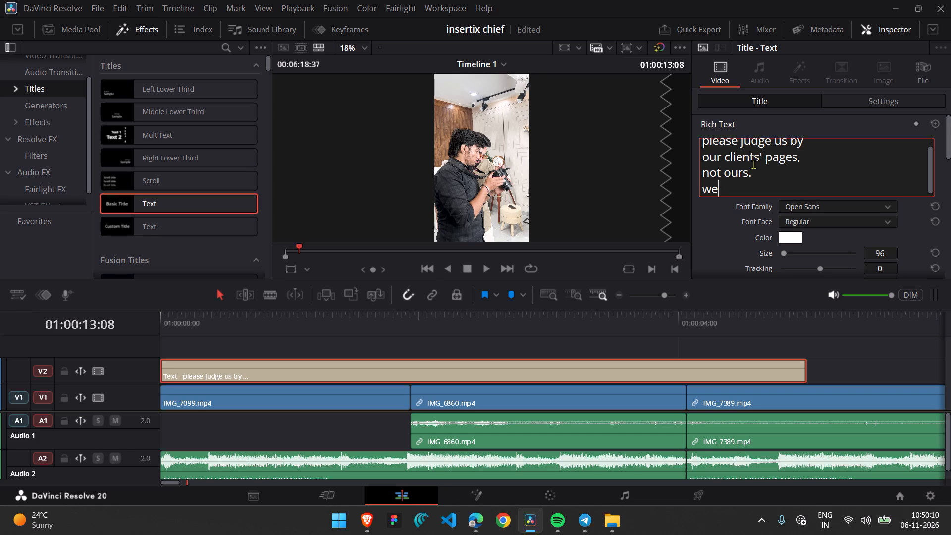
{"action": "type", "text": "'re busy"}
Switch to Microsoft Edge, search the web for "crying emoji" in a new tab, and copy the loudly crying face emoji.
{"action": "left_click", "coordinate": [471, 521]}
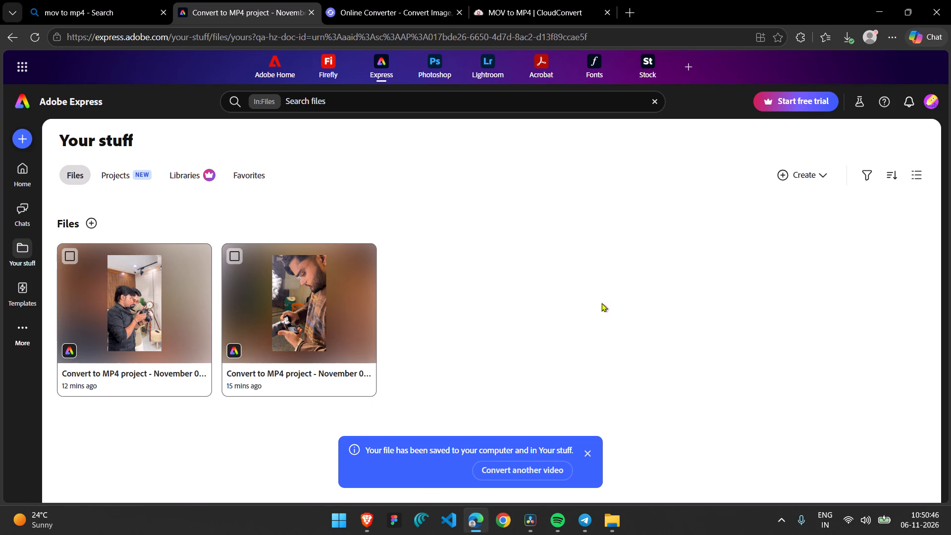
{"action": "left_click", "coordinate": [630, 5]}
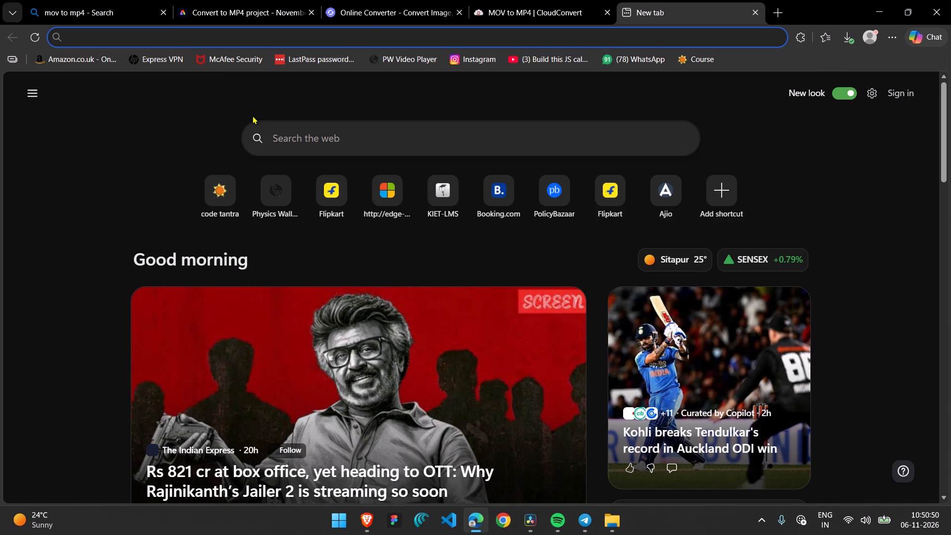
{"action": "type", "text": "crying en="}
{"action": "key", "text": "BackSpace"}
{"action": "key", "text": "BackSpace"}
{"action": "key", "text": "BackSpace"}
{"action": "key", "text": "BackSpace"}
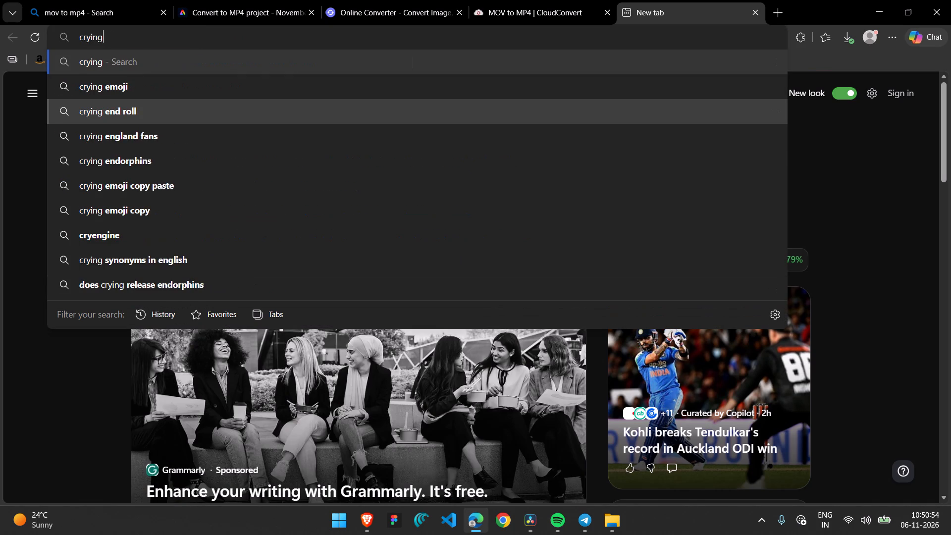
{"action": "key", "text": "space"}
{"action": "type", "text": "emoji"}
{"action": "key", "text": "Return"}
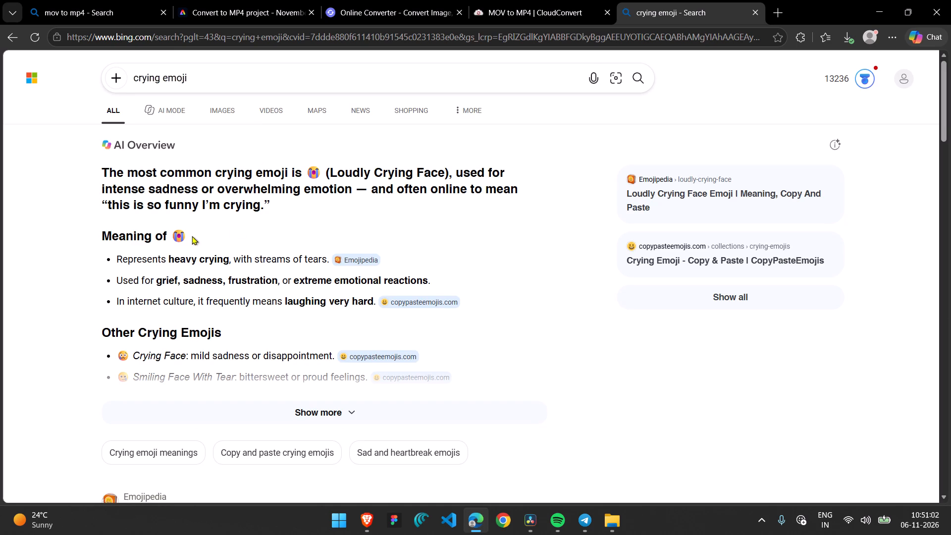
{"action": "left_click_drag", "start_coordinate": [184, 236], "coordinate": [175, 236]}
{"action": "key", "text": "ctrl+c"}
{"action": "key", "text": "ctrl+c"}
{"action": "key", "text": "ctrl+c"}
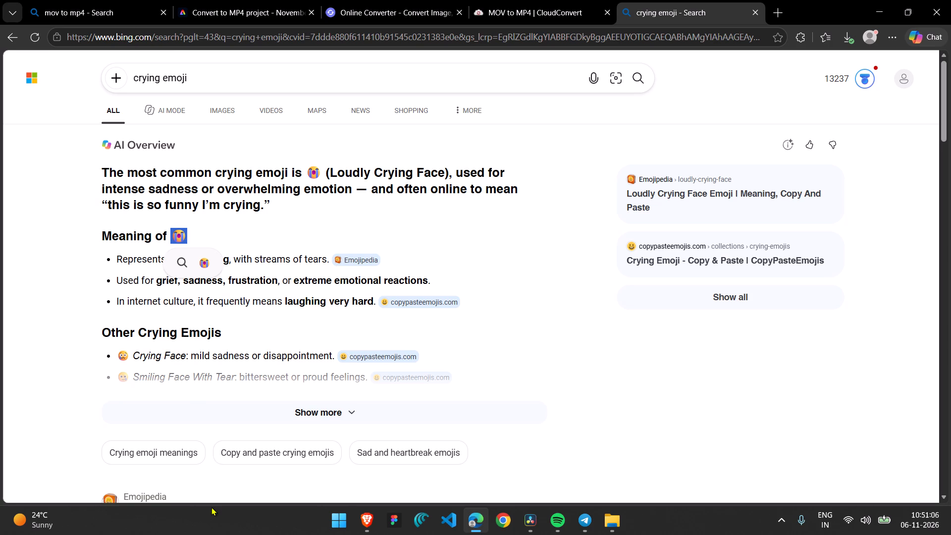
Return to DaVinci Resolve and paste the crying emoji after "we're busy" in the title text.
{"action": "left_click", "coordinate": [524, 523]}
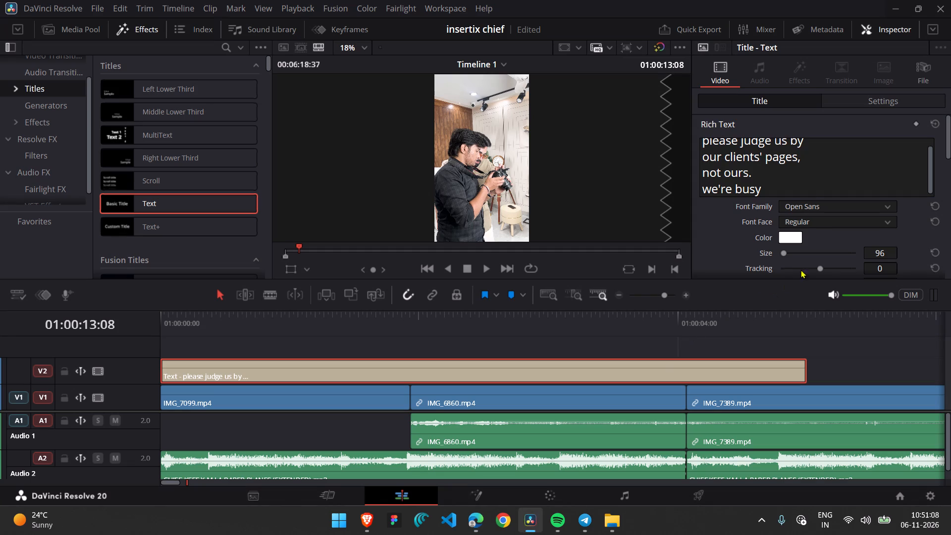
{"action": "left_click", "coordinate": [791, 184]}
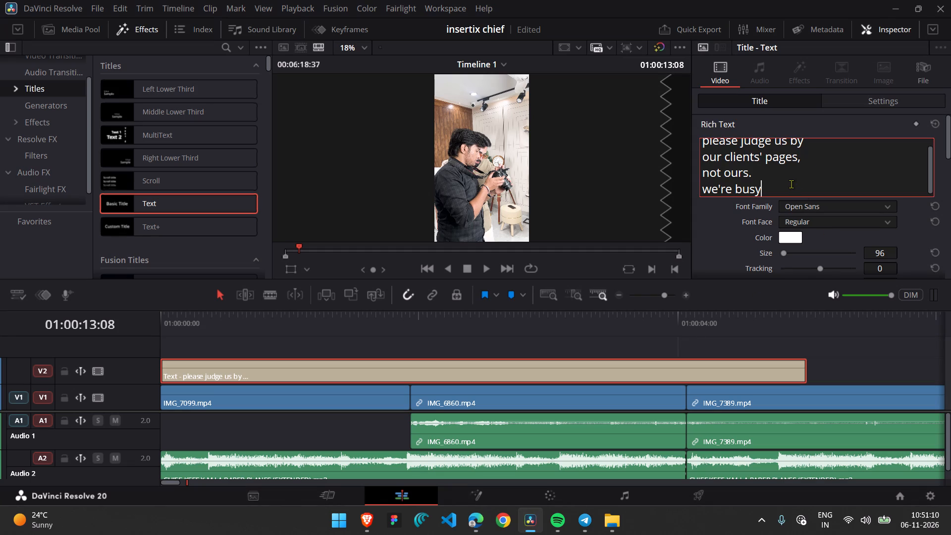
{"action": "key", "text": "ctrl+v"}
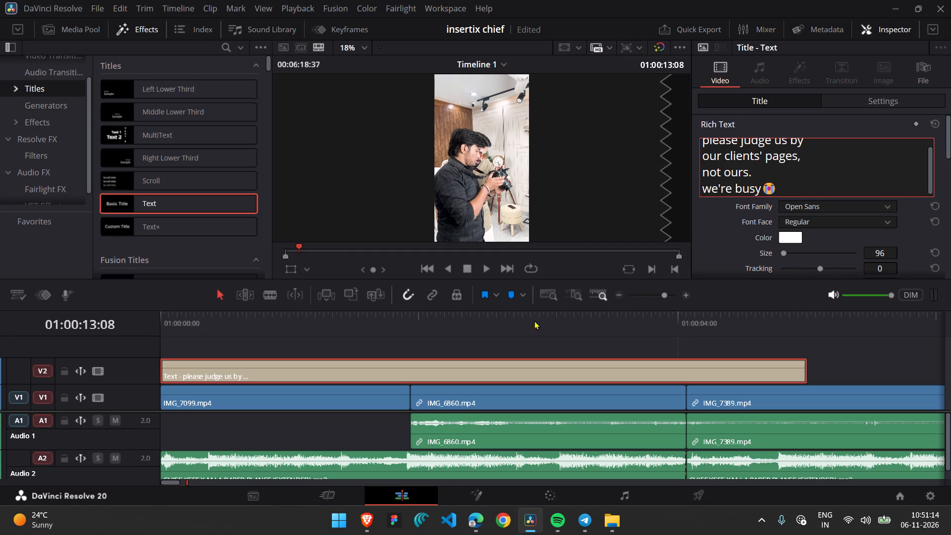
Change the title's font family to Poppins and its font face to Bold.
{"action": "left_click", "coordinate": [355, 328]}
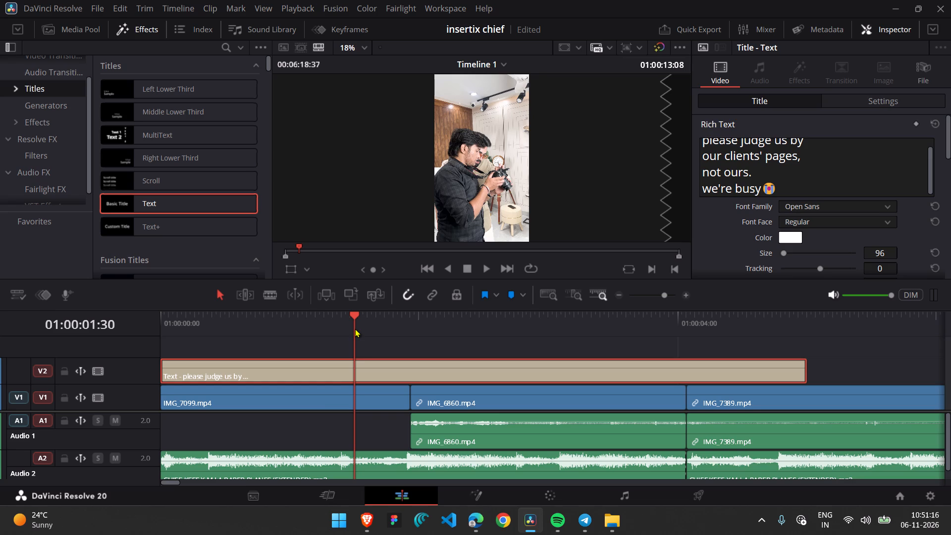
{"action": "scroll", "coordinate": [320, 396], "scroll_direction": "right", "scroll_amount": 5}
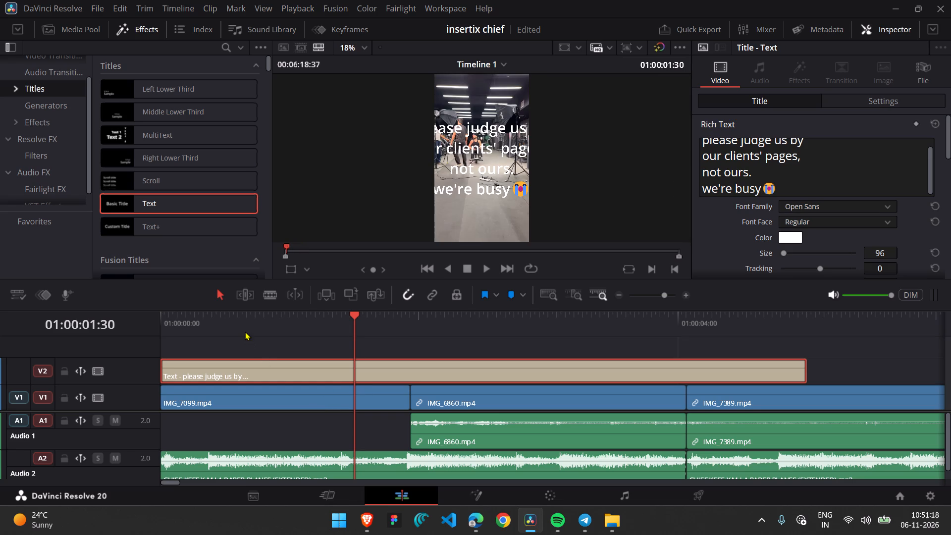
{"action": "left_click", "coordinate": [819, 204]}
{"action": "key", "text": "p"}
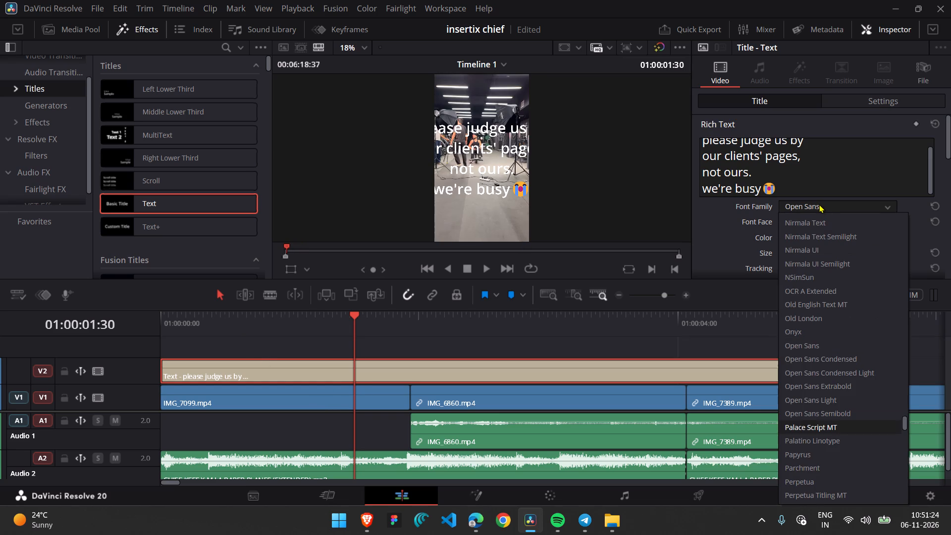
{"action": "scroll", "coordinate": [807, 463], "scroll_direction": "down", "scroll_amount": 1}
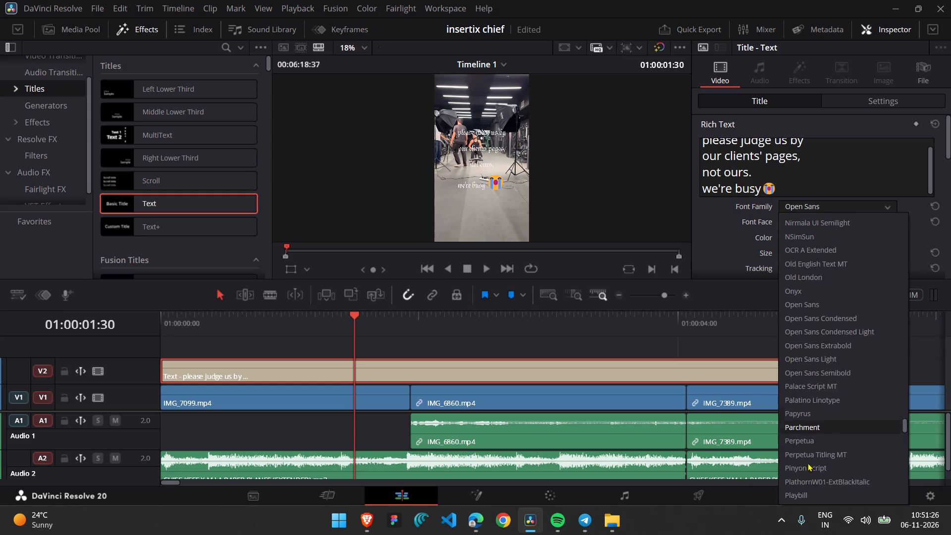
{"action": "scroll", "coordinate": [807, 463], "scroll_direction": "down", "scroll_amount": 1}
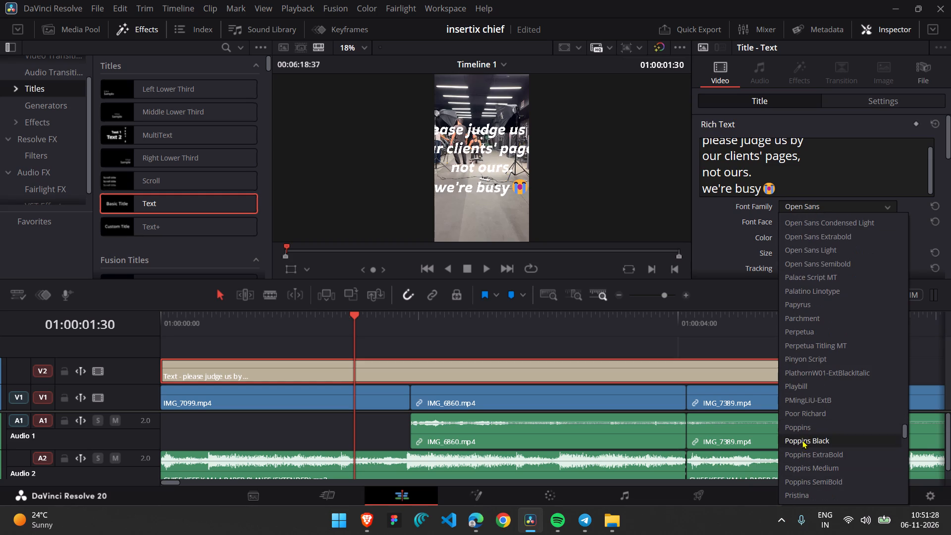
{"action": "left_click", "coordinate": [799, 428]}
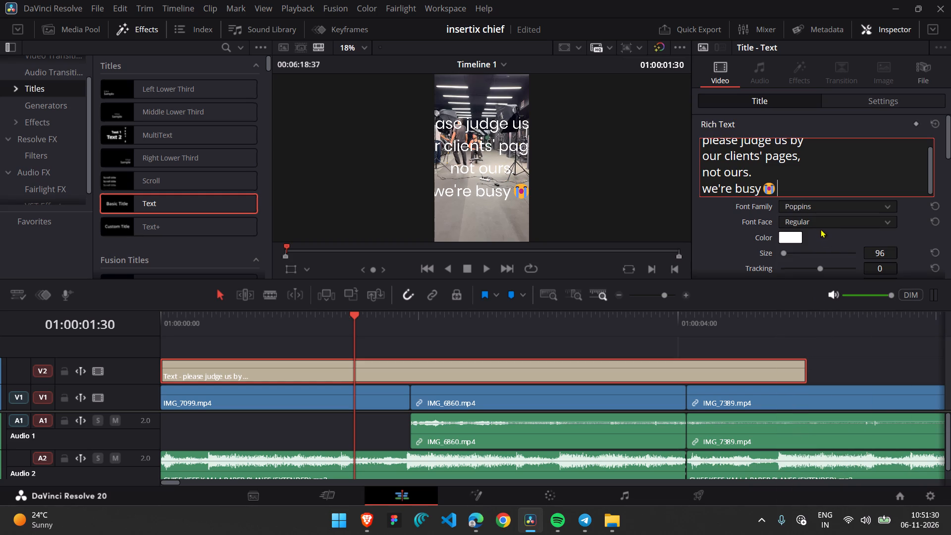
{"action": "left_click", "coordinate": [816, 221]}
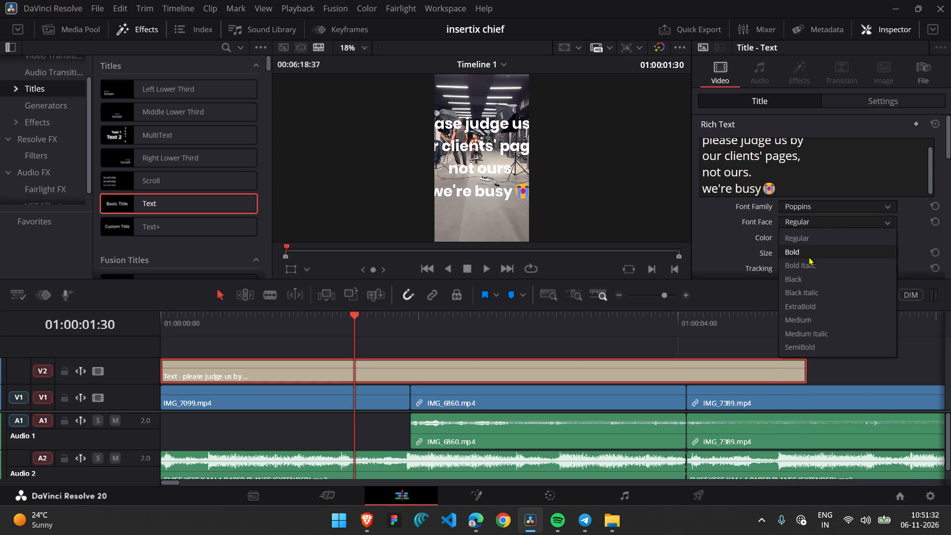
{"action": "left_click", "coordinate": [808, 257]}
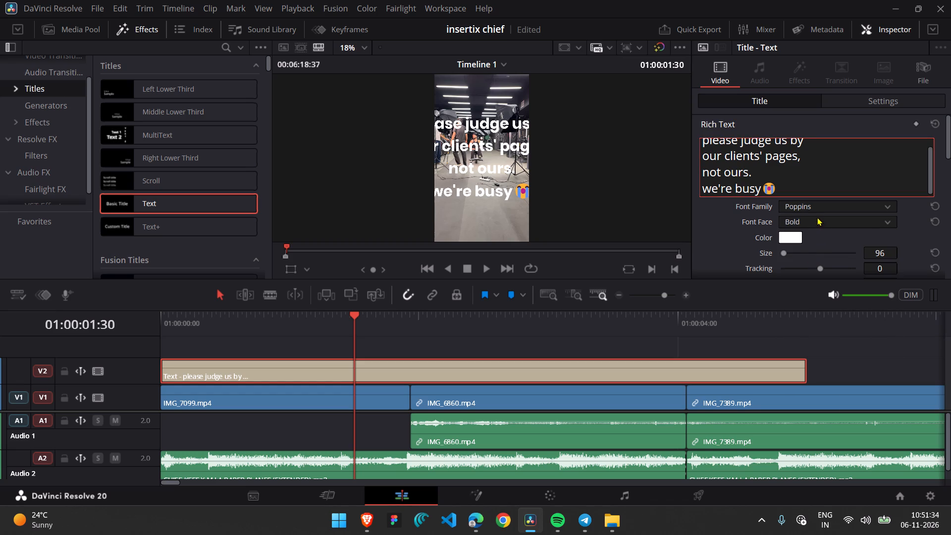
Reduce the title's text size to 56 so every line fits inside the vertical frame.
{"action": "left_click_drag", "start_coordinate": [877, 249], "coordinate": [842, 249]}
{"action": "left_click_drag", "start_coordinate": [842, 249], "coordinate": [847, 248]}
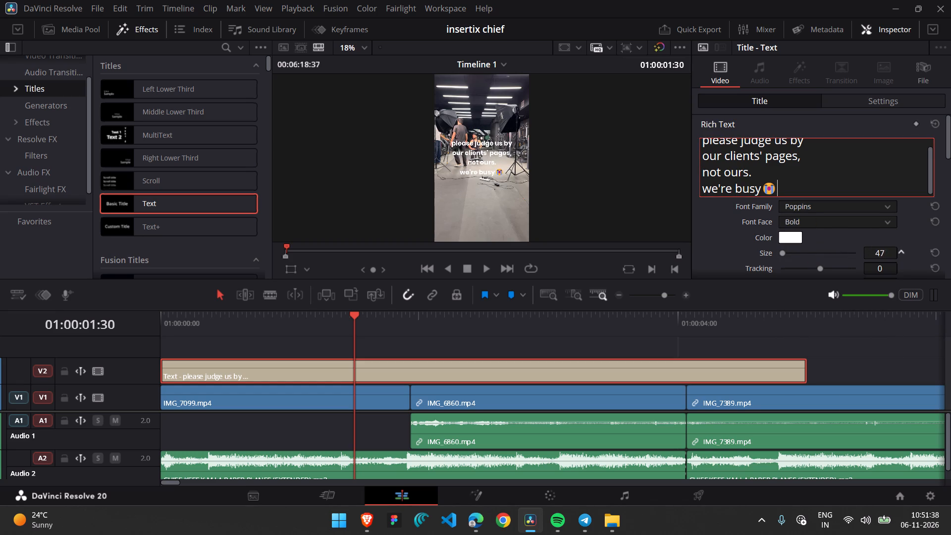
{"action": "left_click_drag", "start_coordinate": [847, 248], "coordinate": [851, 248]}
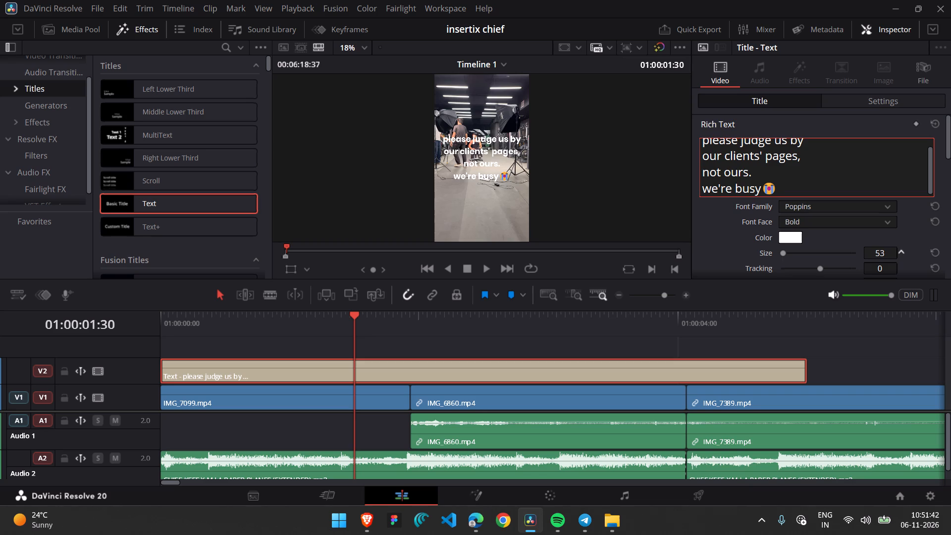
{"action": "left_click_drag", "start_coordinate": [851, 248], "coordinate": [852, 249]}
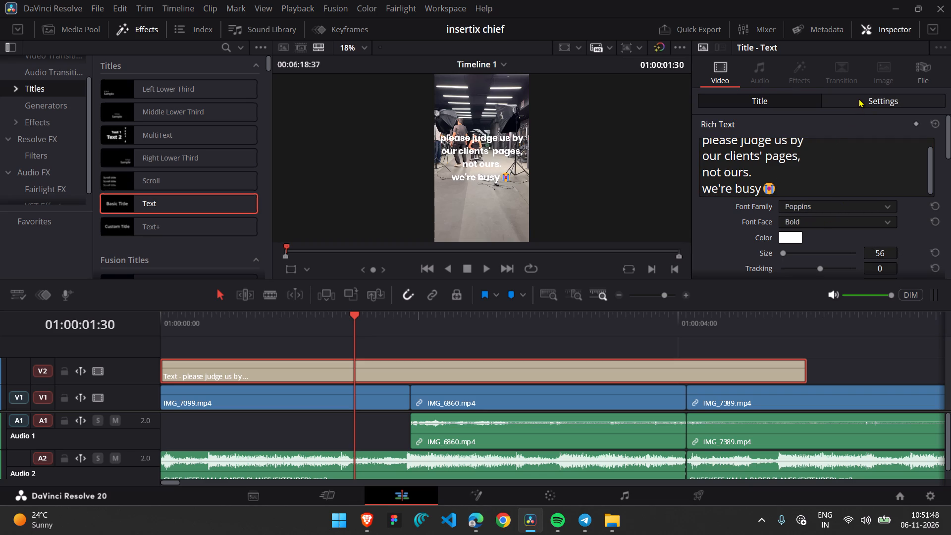
Look through the title's text styling, transform, cropping and composite settings.
{"action": "scroll", "coordinate": [856, 196], "scroll_direction": "down", "scroll_amount": 1}
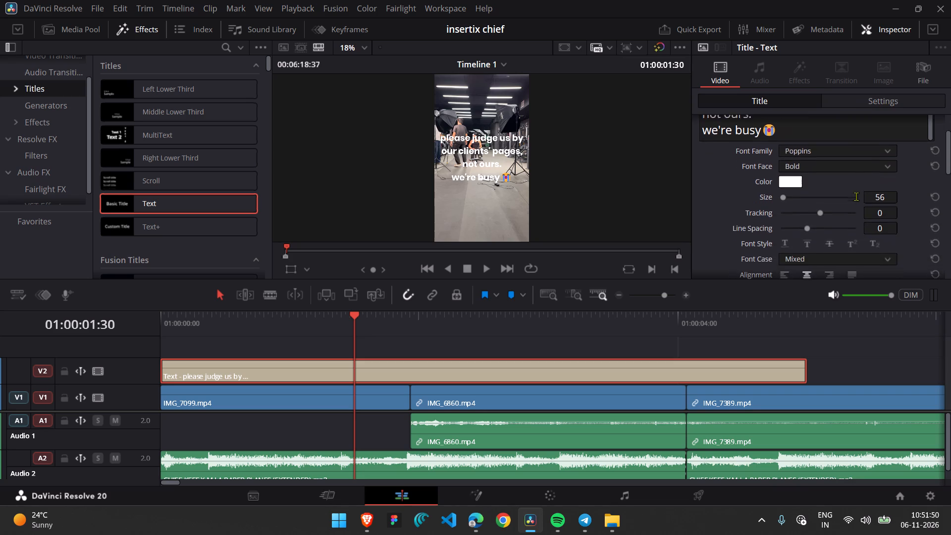
{"action": "scroll", "coordinate": [856, 196], "scroll_direction": "down", "scroll_amount": 2}
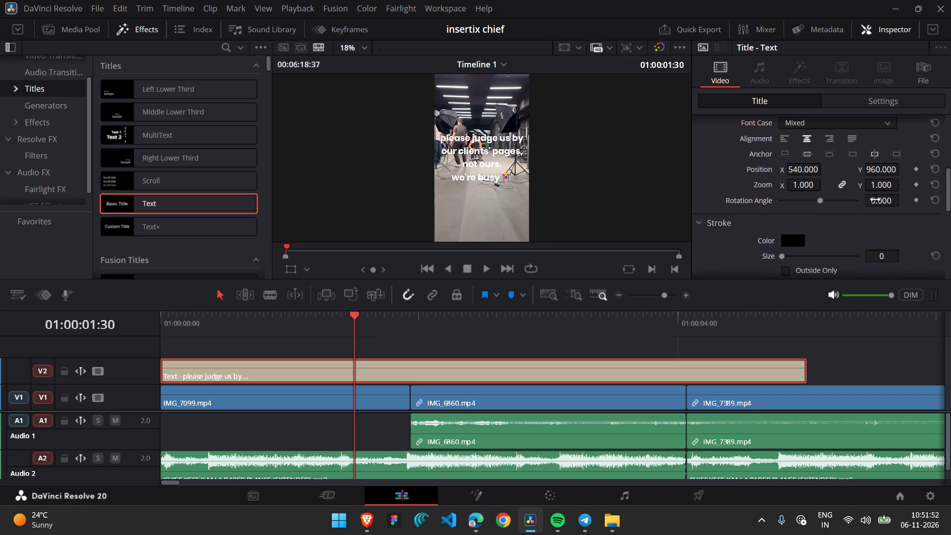
{"action": "scroll", "coordinate": [889, 179], "scroll_direction": "down", "scroll_amount": 1}
{"action": "scroll", "coordinate": [889, 179], "scroll_direction": "up", "scroll_amount": 4}
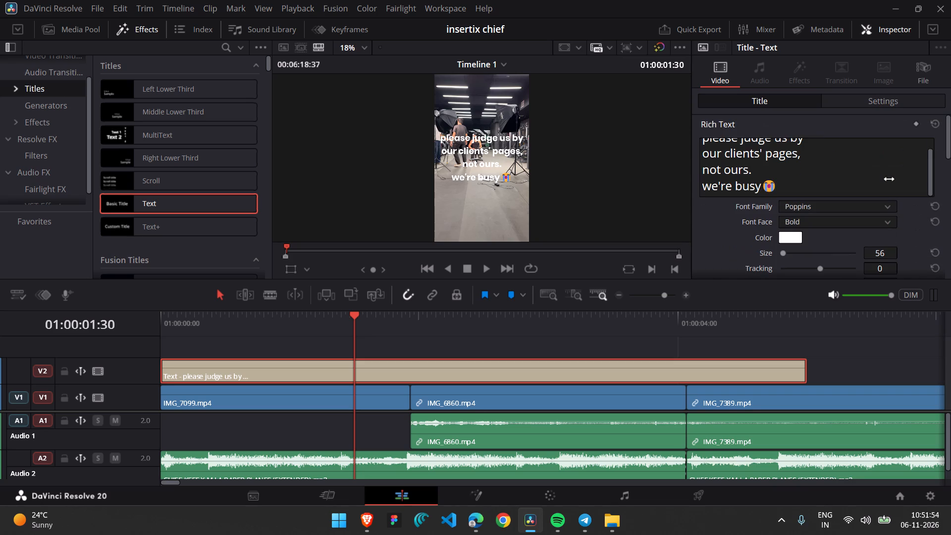
{"action": "left_click", "coordinate": [867, 98]}
{"action": "scroll", "coordinate": [855, 238], "scroll_direction": "down", "scroll_amount": 1}
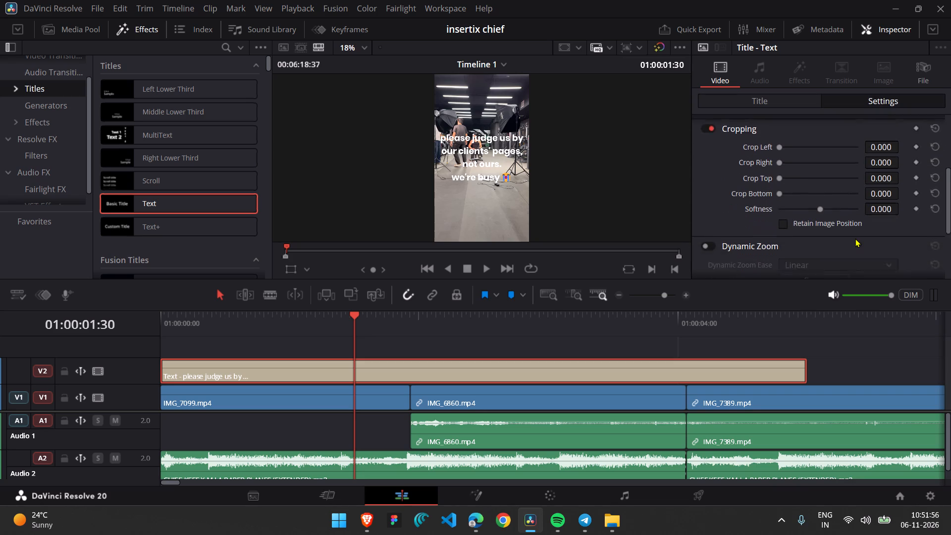
{"action": "scroll", "coordinate": [855, 238], "scroll_direction": "down", "scroll_amount": 1}
{"action": "scroll", "coordinate": [890, 198], "scroll_direction": "up", "scroll_amount": 1}
{"action": "scroll", "coordinate": [890, 198], "scroll_direction": "down", "scroll_amount": 1}
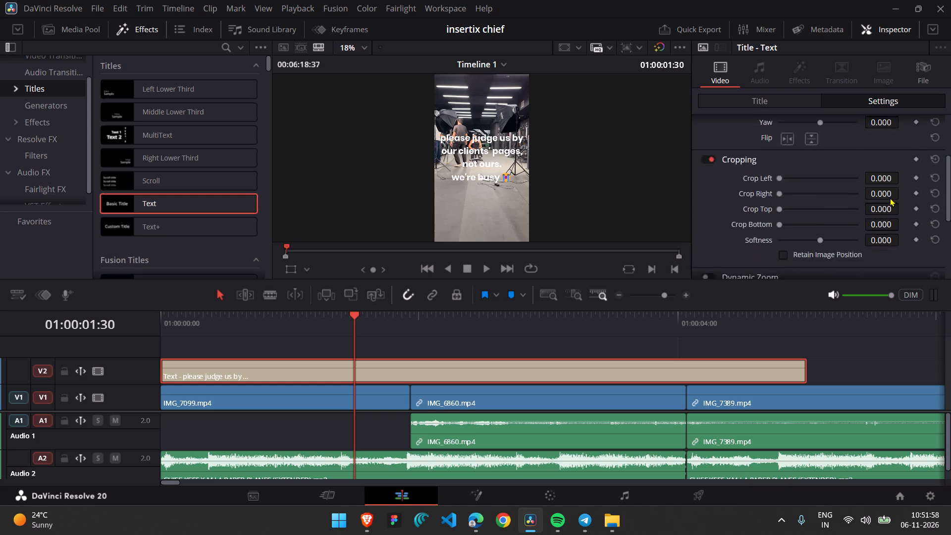
{"action": "scroll", "coordinate": [890, 198], "scroll_direction": "down", "scroll_amount": 1}
{"action": "scroll", "coordinate": [890, 198], "scroll_direction": "up", "scroll_amount": 1}
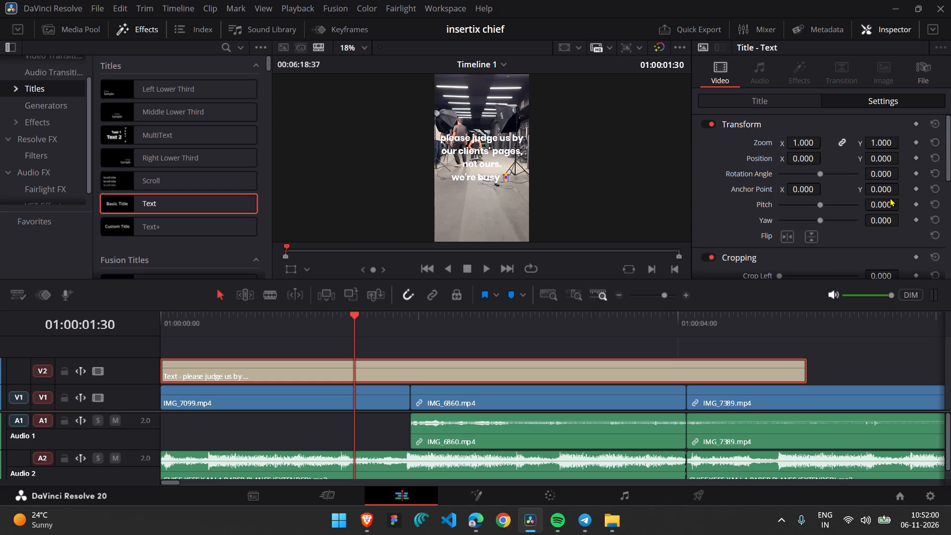
{"action": "scroll", "coordinate": [853, 217], "scroll_direction": "down", "scroll_amount": 2}
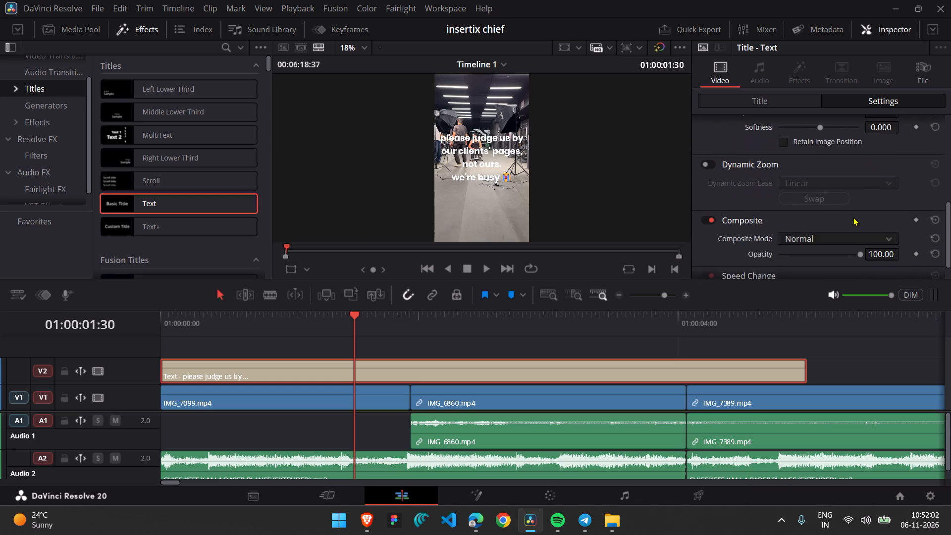
{"action": "scroll", "coordinate": [853, 217], "scroll_direction": "down", "scroll_amount": 1}
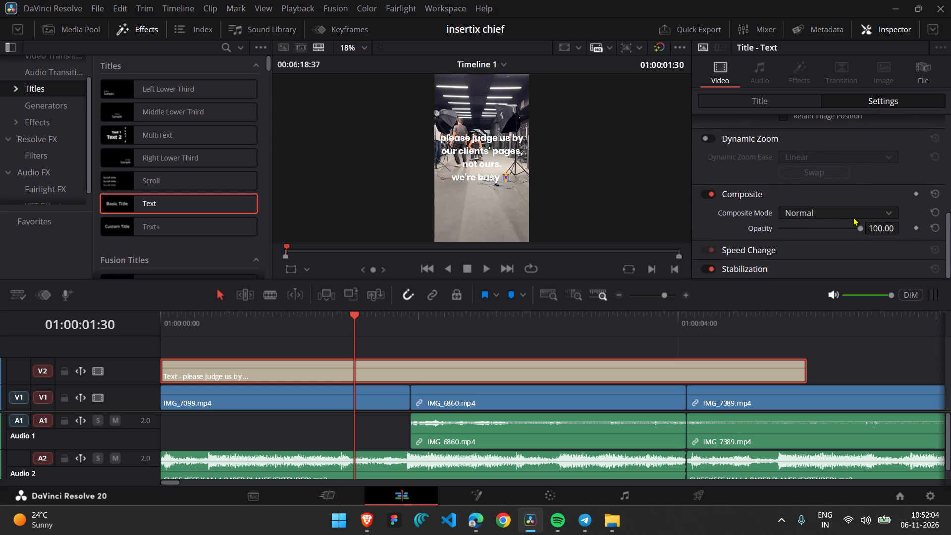
{"action": "left_click", "coordinate": [760, 98]}
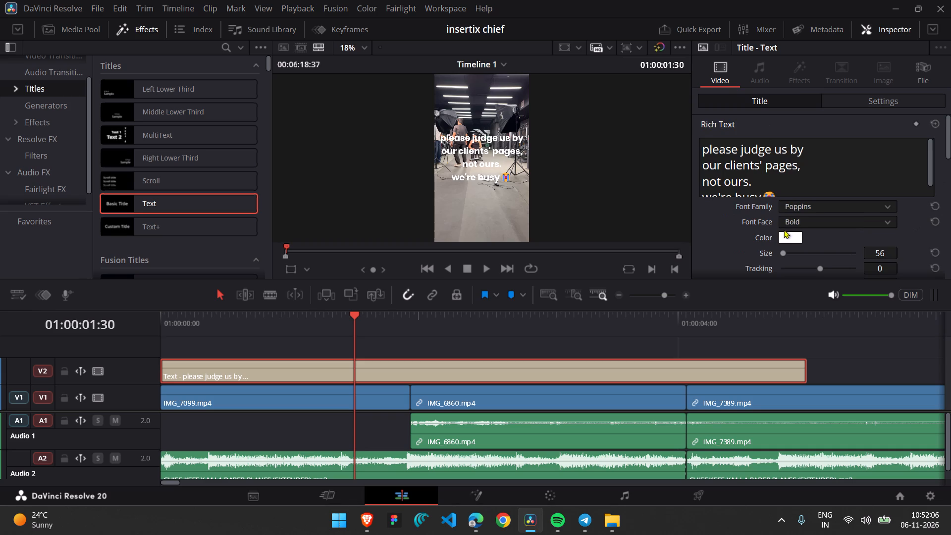
Tighten the title's line spacing to -16 and check the text in the full-screen preview.
{"action": "scroll", "coordinate": [784, 229], "scroll_direction": "down", "scroll_amount": 2}
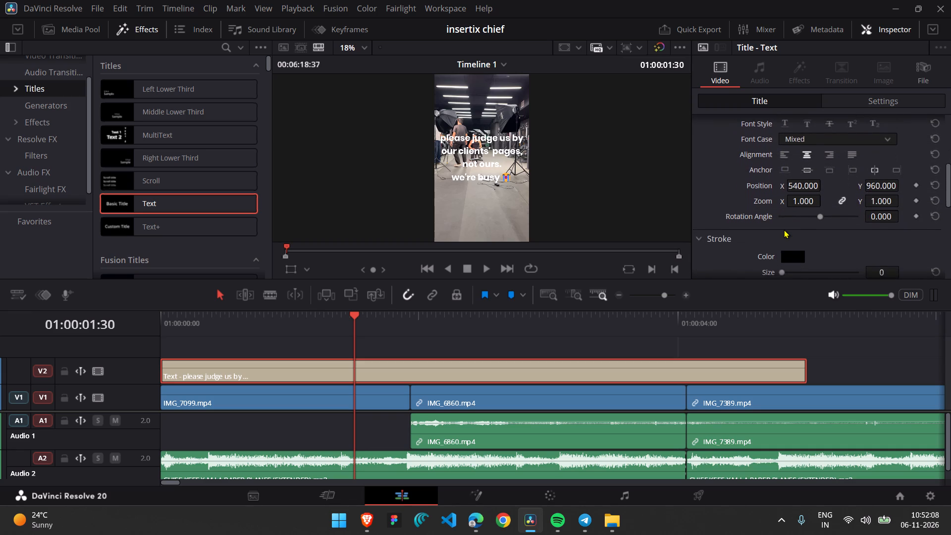
{"action": "scroll", "coordinate": [784, 229], "scroll_direction": "down", "scroll_amount": 2}
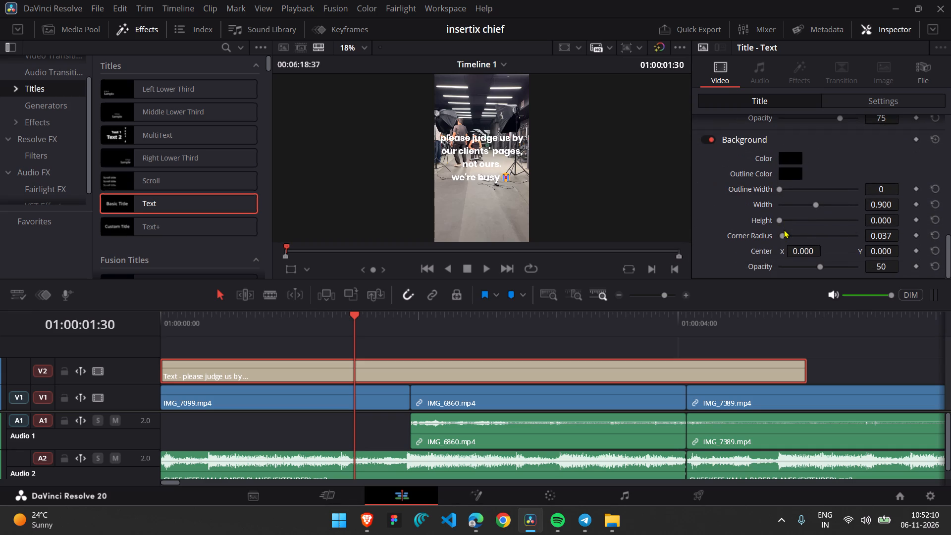
{"action": "scroll", "coordinate": [852, 226], "scroll_direction": "up", "scroll_amount": 2}
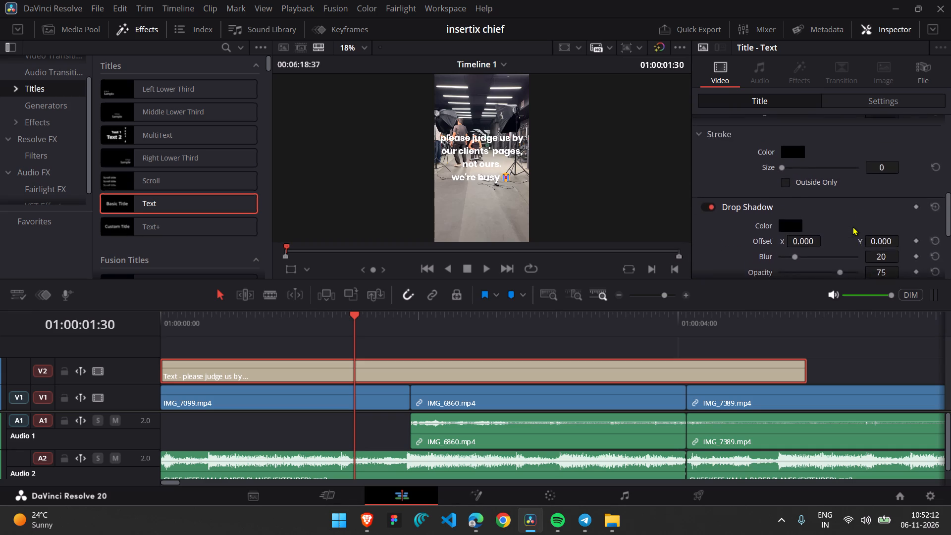
{"action": "scroll", "coordinate": [852, 226], "scroll_direction": "up", "scroll_amount": 1}
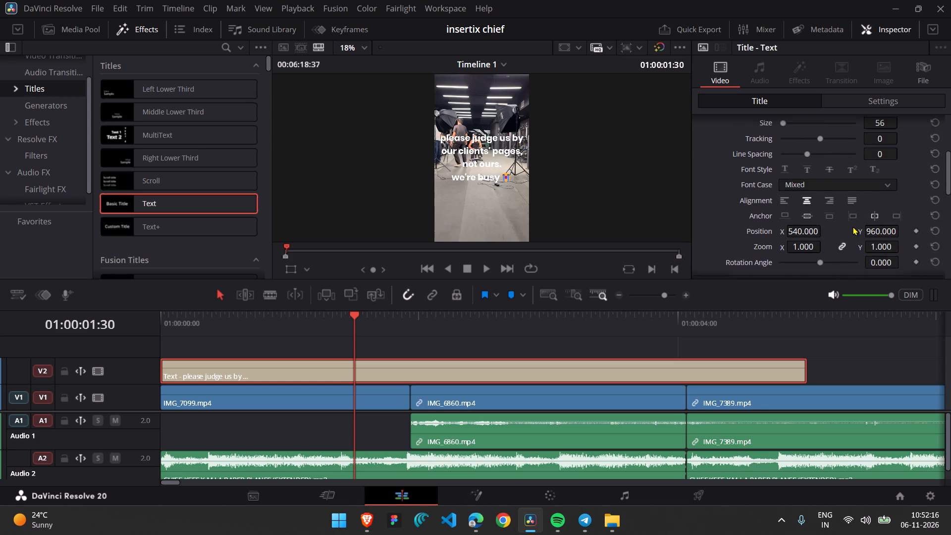
{"action": "left_click_drag", "start_coordinate": [883, 169], "coordinate": [872, 169]}
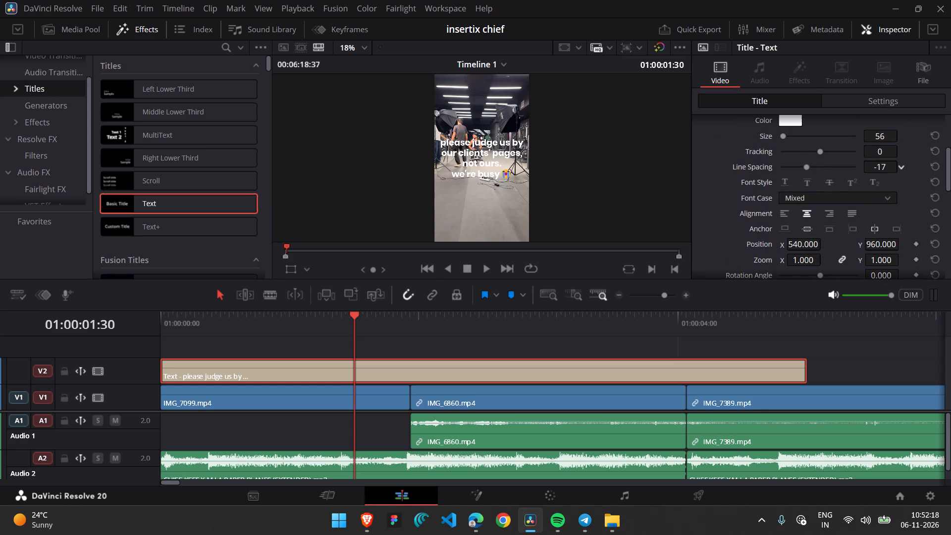
{"action": "left_click_drag", "start_coordinate": [872, 169], "coordinate": [873, 169]}
{"action": "left_click_drag", "start_coordinate": [873, 169], "coordinate": [873, 170]}
{"action": "key", "text": "ctrl+f"}
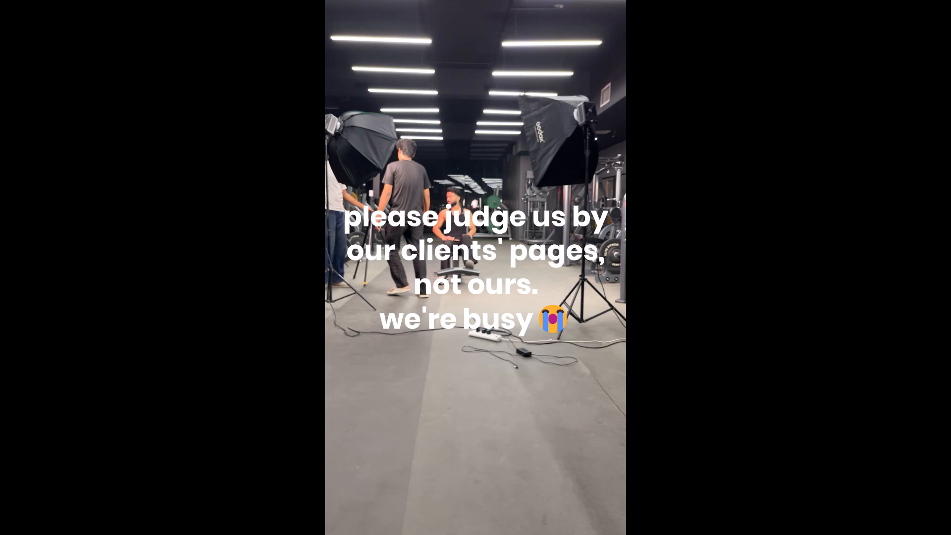
{"action": "key", "text": "Escape"}
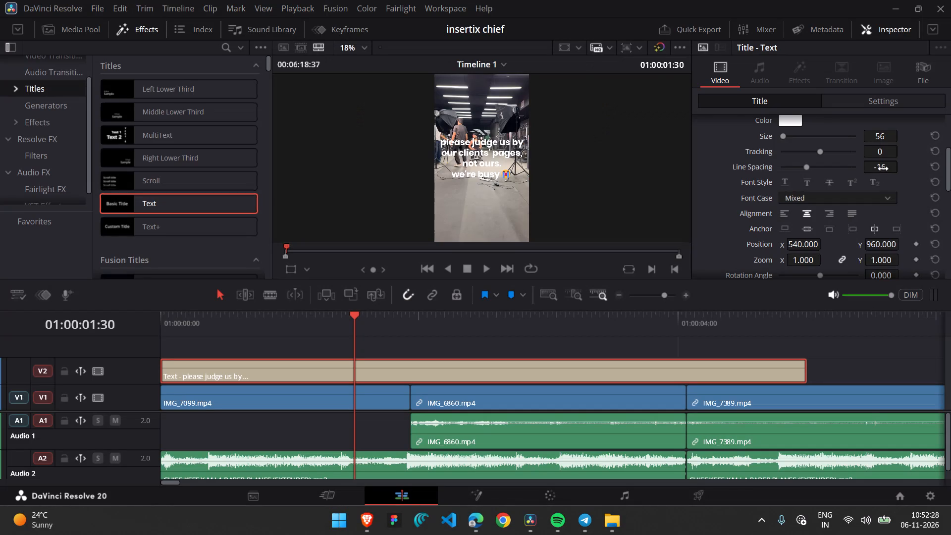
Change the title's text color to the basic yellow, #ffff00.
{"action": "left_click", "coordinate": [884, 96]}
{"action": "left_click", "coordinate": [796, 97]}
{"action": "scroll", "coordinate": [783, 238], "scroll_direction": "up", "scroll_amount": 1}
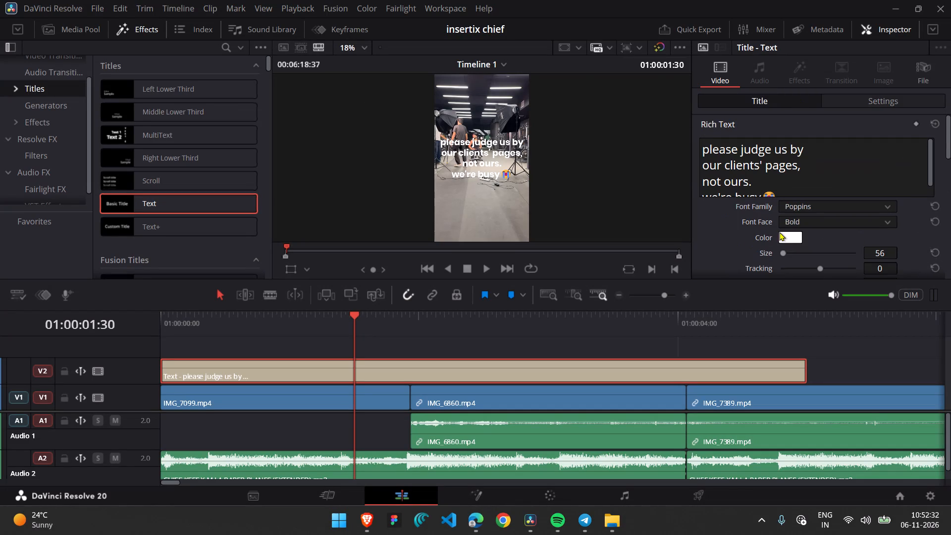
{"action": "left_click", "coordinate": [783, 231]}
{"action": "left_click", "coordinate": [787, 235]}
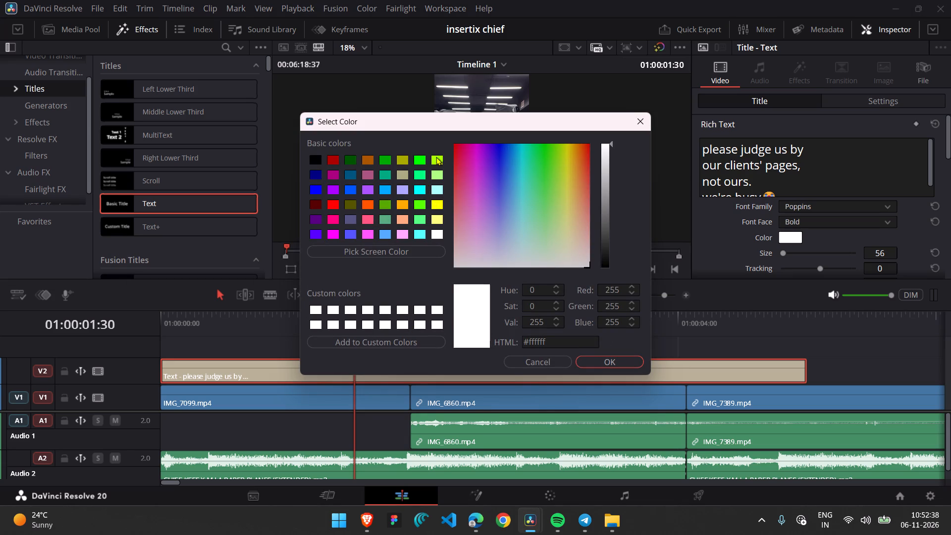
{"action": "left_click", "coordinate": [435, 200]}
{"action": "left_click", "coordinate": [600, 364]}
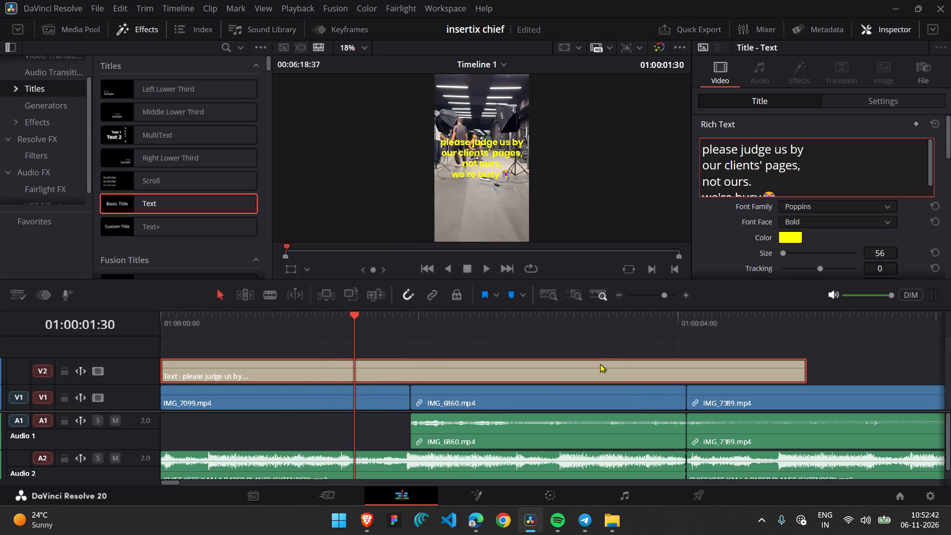
Set the title's drop shadow to an X offset of 1.000 and a blur of 16, and check it full screen.
{"action": "scroll", "coordinate": [820, 245], "scroll_direction": "down", "scroll_amount": 1}
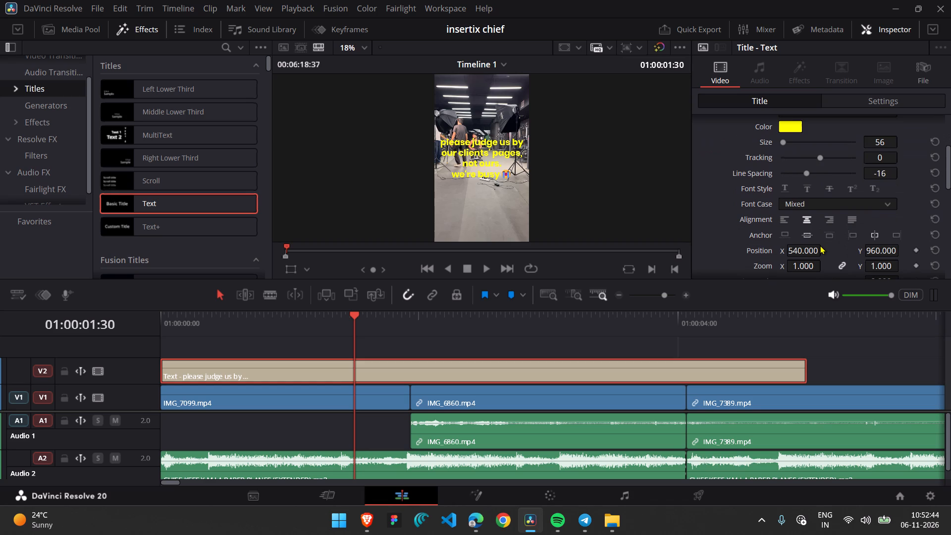
{"action": "scroll", "coordinate": [820, 245], "scroll_direction": "down", "scroll_amount": 1}
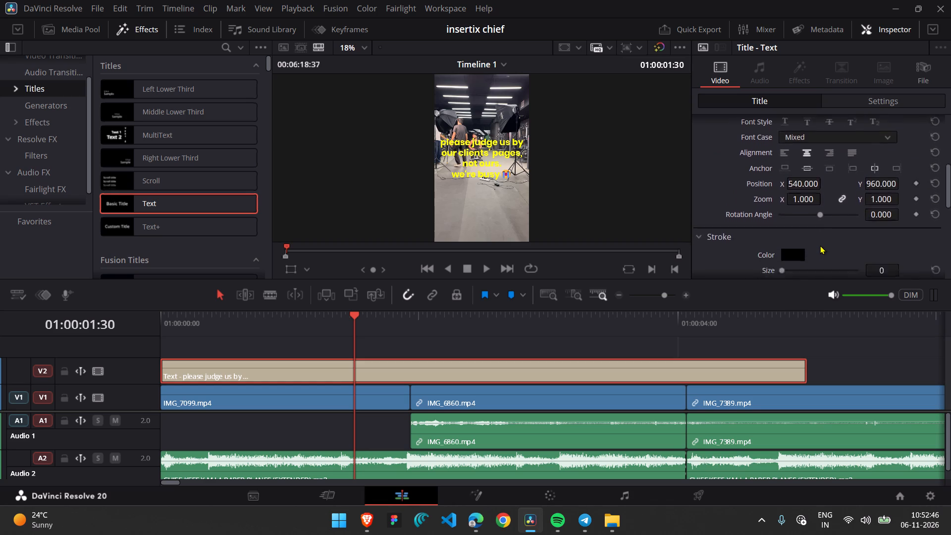
{"action": "scroll", "coordinate": [820, 245], "scroll_direction": "down", "scroll_amount": 1}
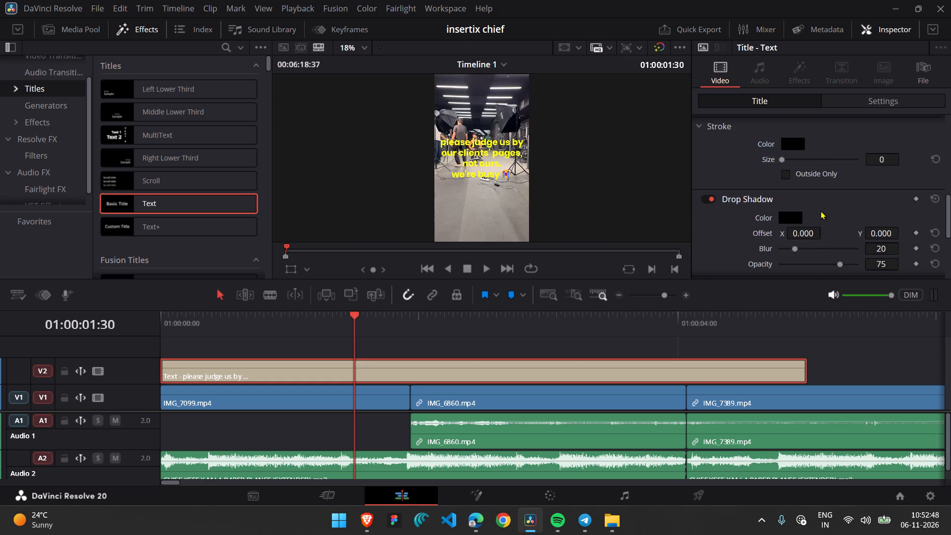
{"action": "left_click", "coordinate": [804, 237]}
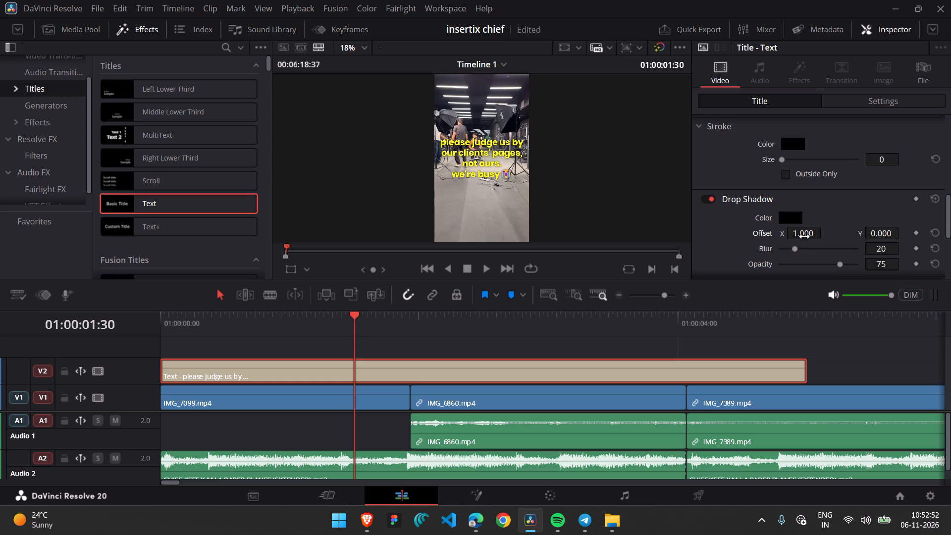
{"action": "left_click_drag", "start_coordinate": [793, 250], "coordinate": [777, 249]}
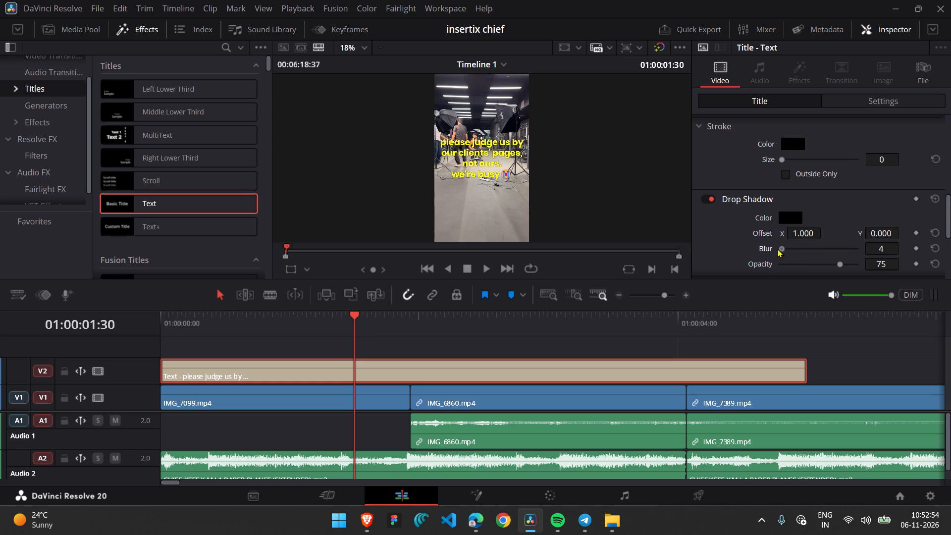
{"action": "left_click_drag", "start_coordinate": [777, 249], "coordinate": [792, 256]}
{"action": "key", "text": "ctrl+f"}
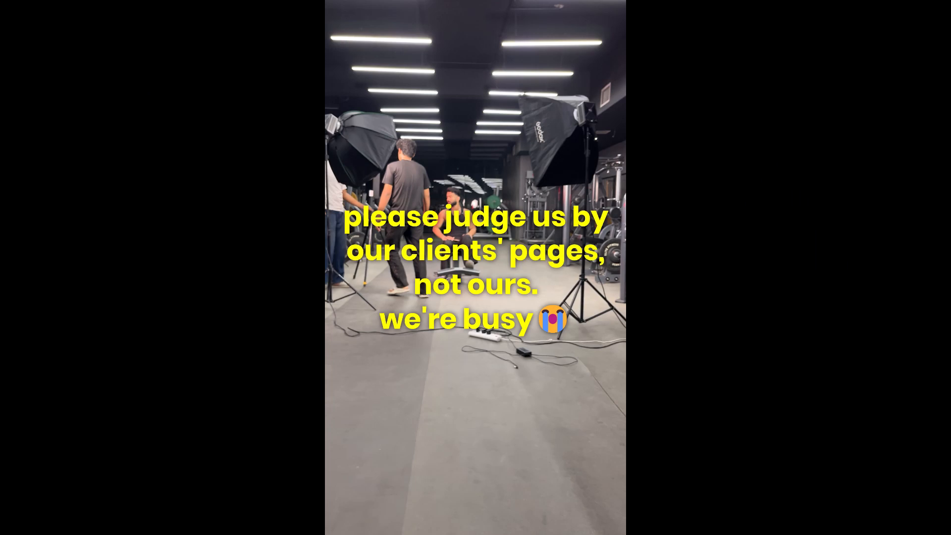
{"action": "key", "text": "Escape"}
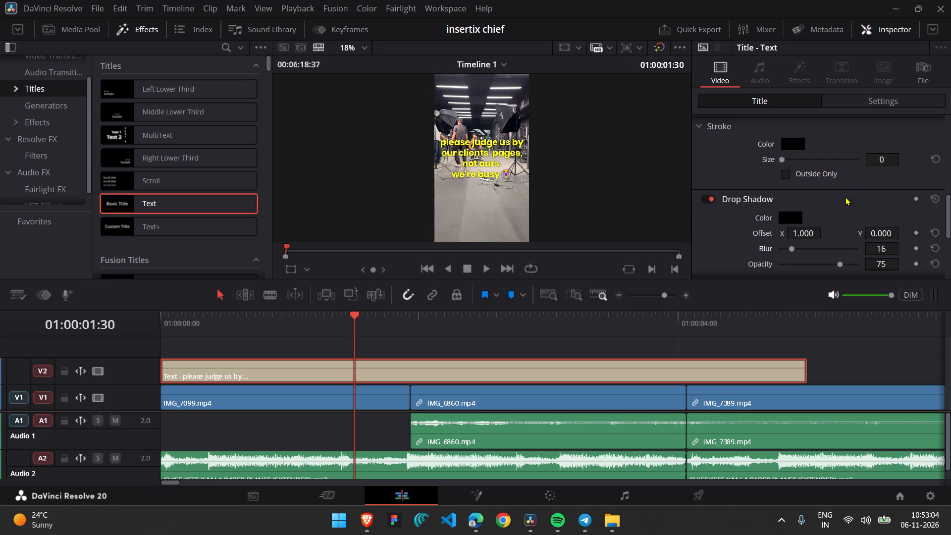
Set the title's text color to white, #ffffff.
{"action": "scroll", "coordinate": [860, 204], "scroll_direction": "up", "scroll_amount": 2}
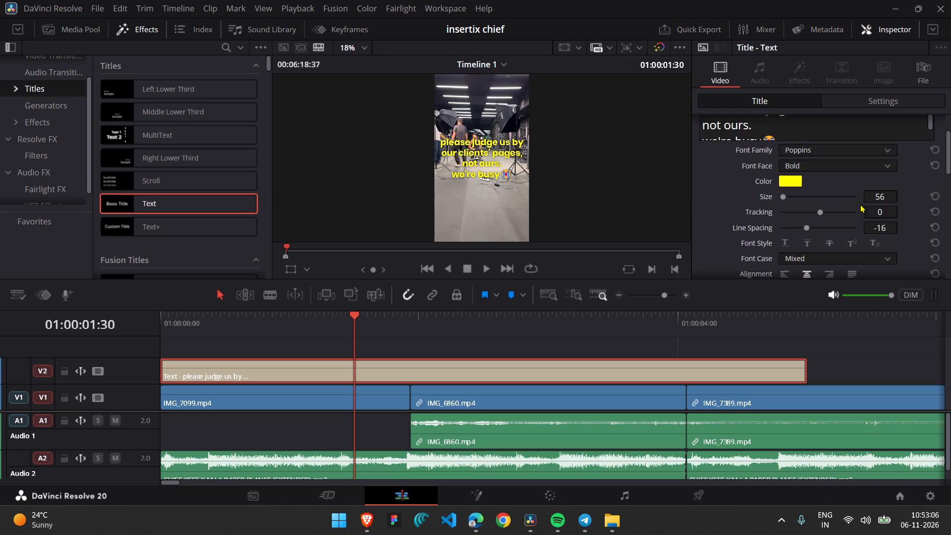
{"action": "left_click", "coordinate": [795, 237]}
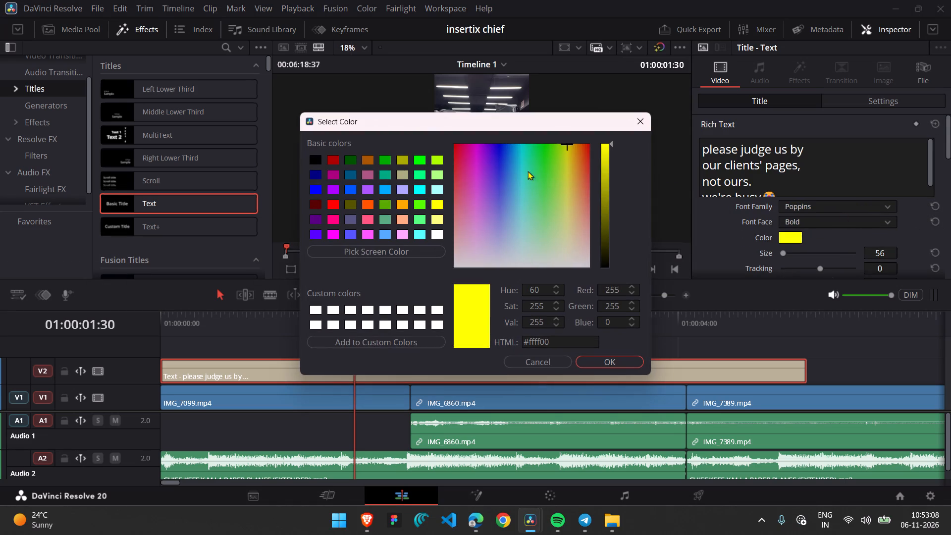
{"action": "left_click", "coordinate": [441, 238]}
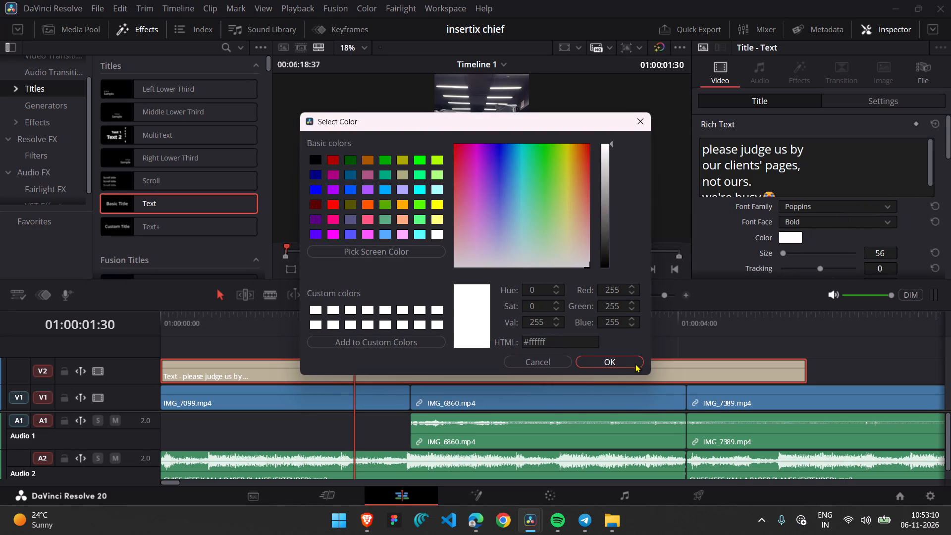
{"action": "left_click", "coordinate": [633, 363]}
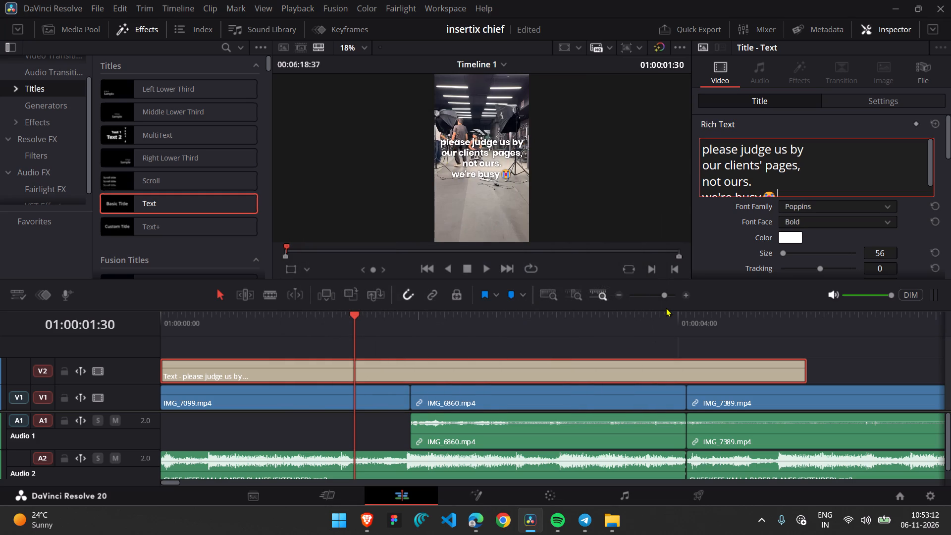
Play the timeline full screen from the very beginning to review the opening title.
{"action": "left_click_drag", "start_coordinate": [216, 314], "coordinate": [32, 351]}
{"action": "key", "text": "ctrl+f"}
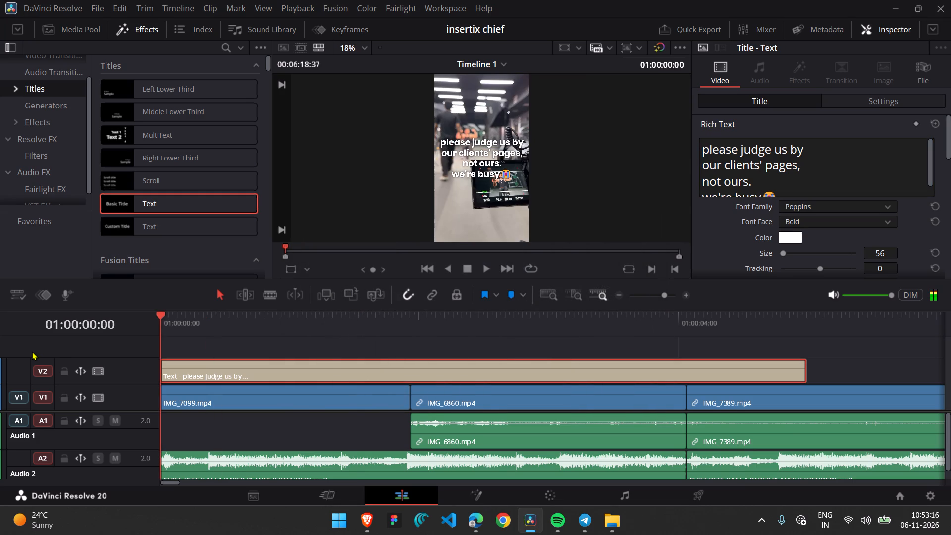
{"action": "key", "text": "space"}
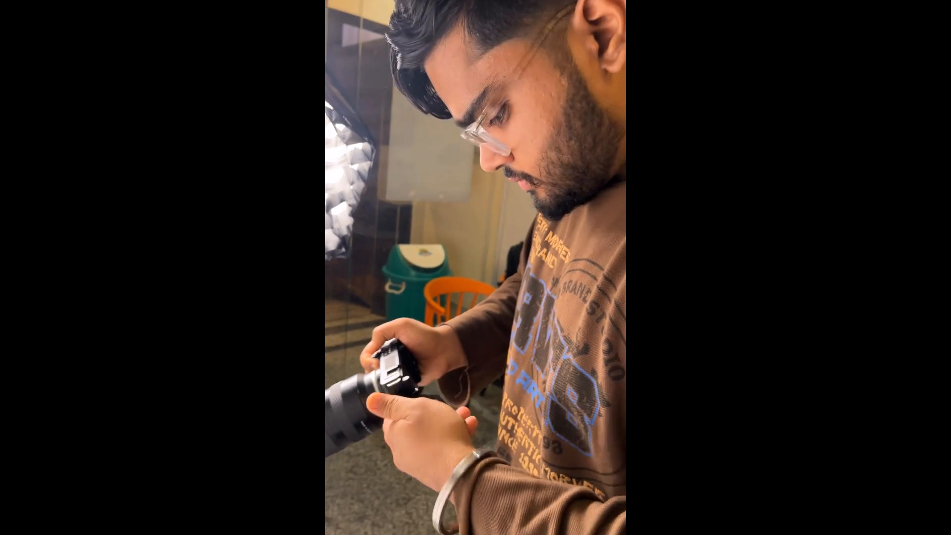
Stop the playback and leave the full-screen view.
{"action": "key", "text": "space"}
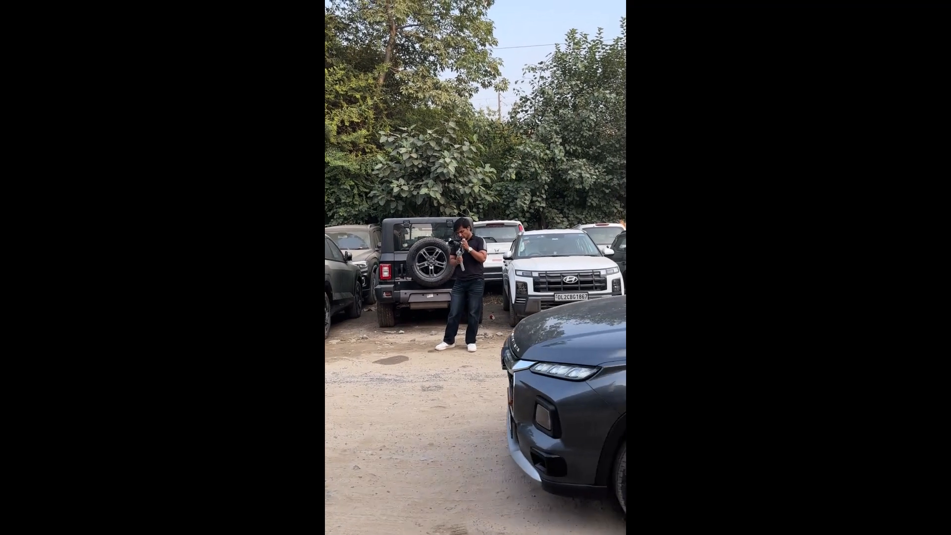
{"action": "key", "text": "Escape"}
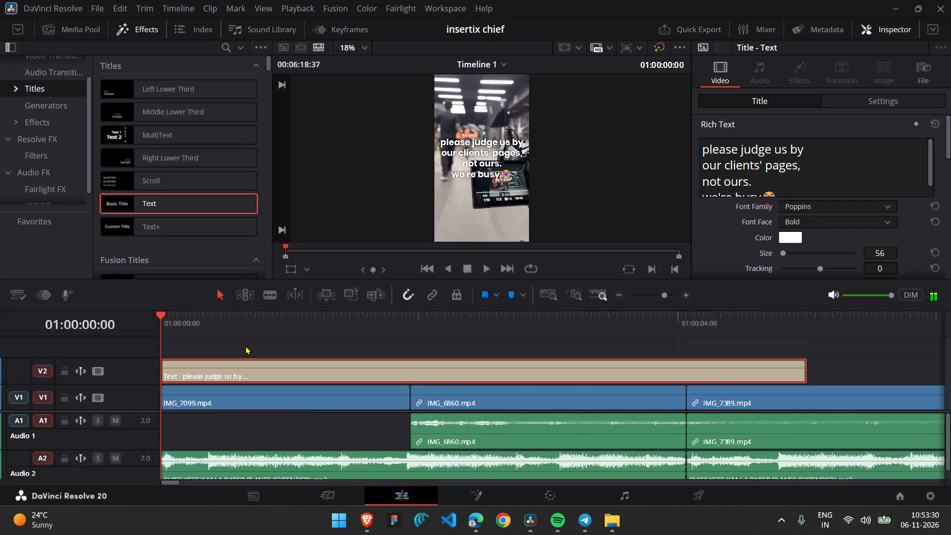
Extend the text title clip on track V2 so it ends together with the last video clip, IMG_0203.mp4.
{"action": "scroll", "coordinate": [597, 395], "scroll_direction": "left", "scroll_amount": 1}
{"action": "scroll", "coordinate": [597, 395], "scroll_direction": "right", "scroll_amount": 1}
{"action": "right_click", "coordinate": [597, 395]}
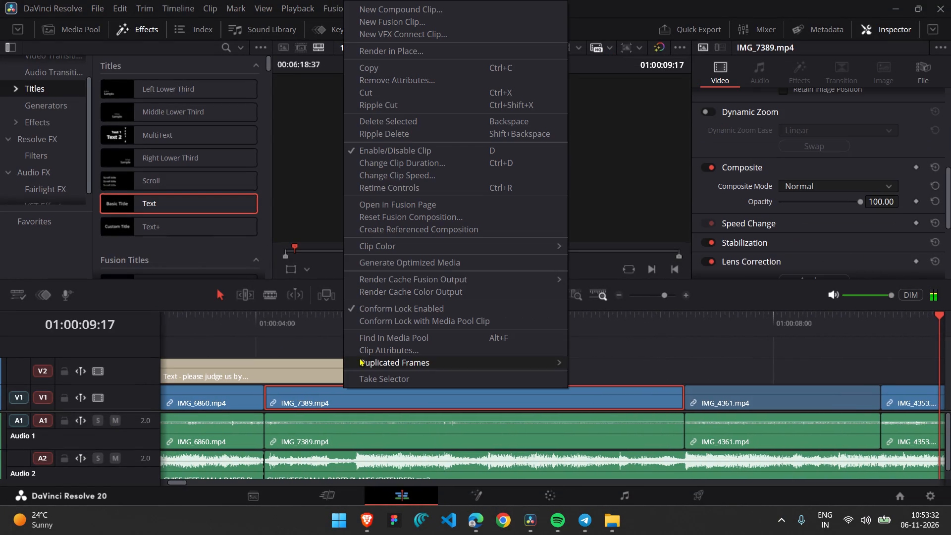
{"action": "left_click", "coordinate": [598, 328]}
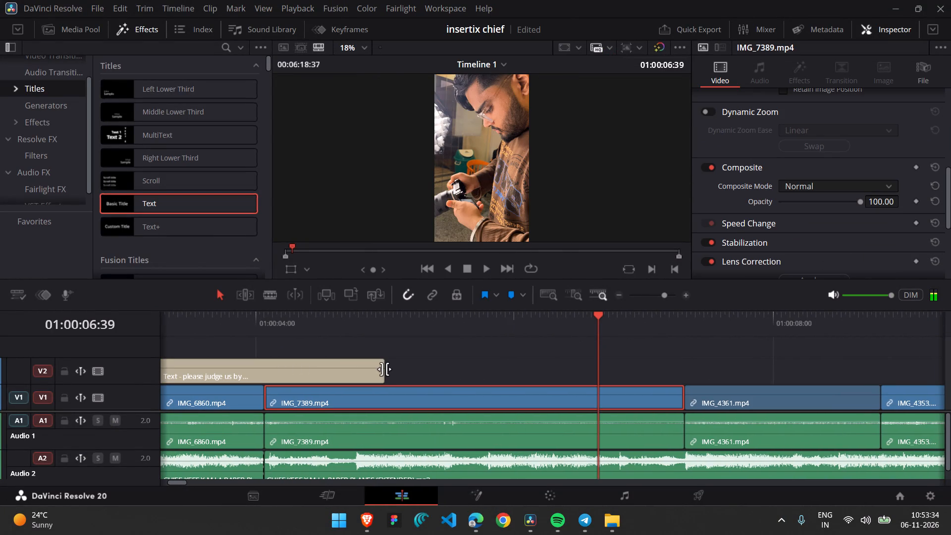
{"action": "left_click_drag", "start_coordinate": [379, 374], "coordinate": [936, 386]}
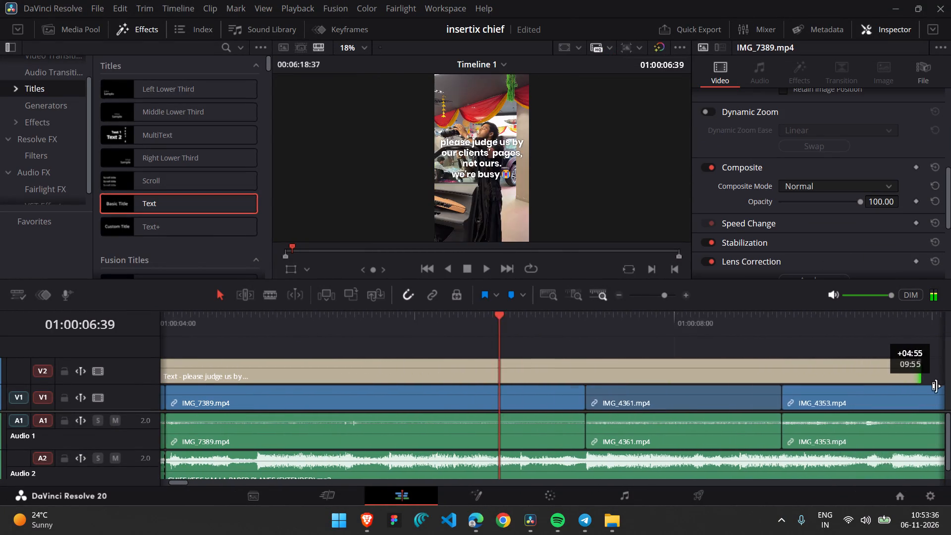
{"action": "left_click_drag", "start_coordinate": [936, 386], "coordinate": [928, 414]}
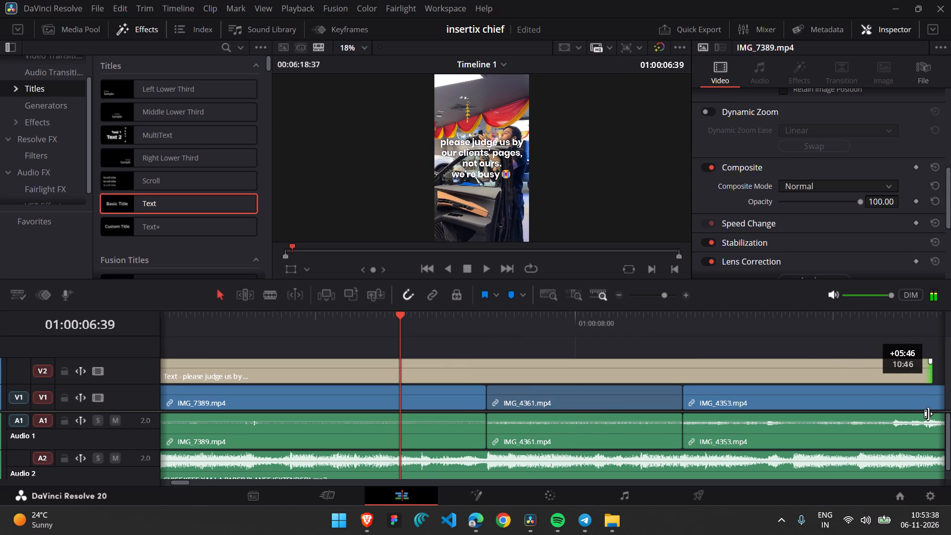
{"action": "left_click_drag", "start_coordinate": [928, 414], "coordinate": [441, 412]}
{"action": "left_click", "coordinate": [386, 329]}
{"action": "scroll", "coordinate": [386, 329], "scroll_direction": "right", "scroll_amount": 4}
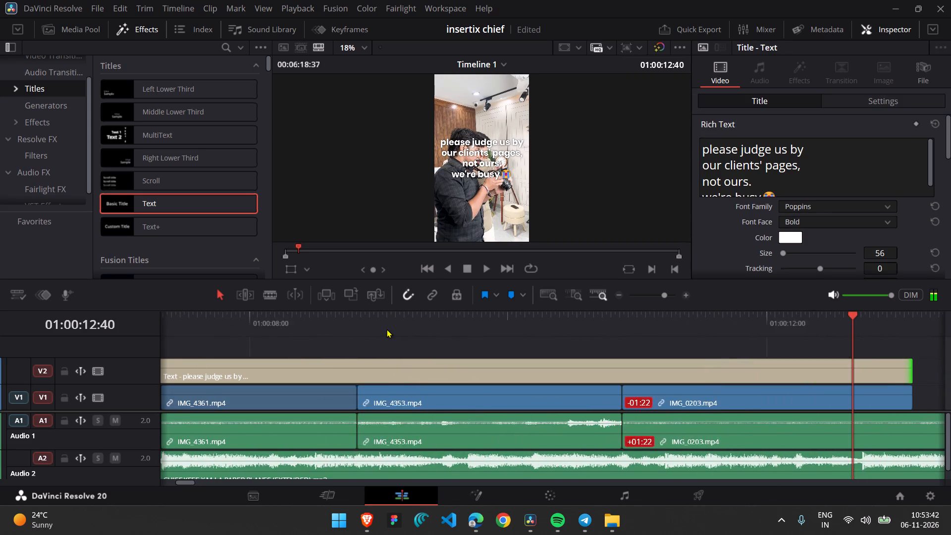
Move the text title up from track V2 to a new track V3, keeping its start at 01:00:00:00.
{"action": "scroll", "coordinate": [386, 329], "scroll_direction": "right", "scroll_amount": 2}
{"action": "left_click_drag", "start_coordinate": [241, 368], "coordinate": [238, 345]}
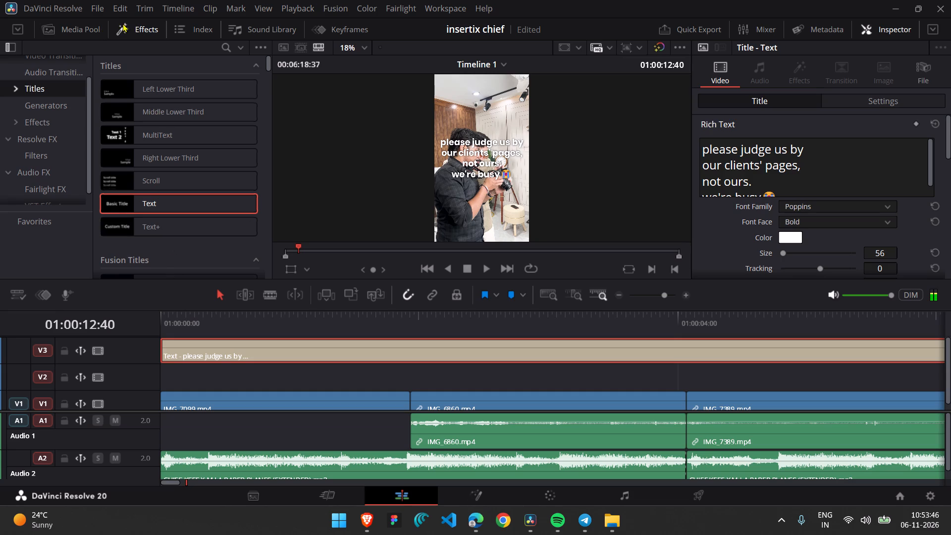
Add an Adjustment Clip on the empty track V2, starting at the very beginning of the timeline.
{"action": "left_click", "coordinate": [42, 118]}
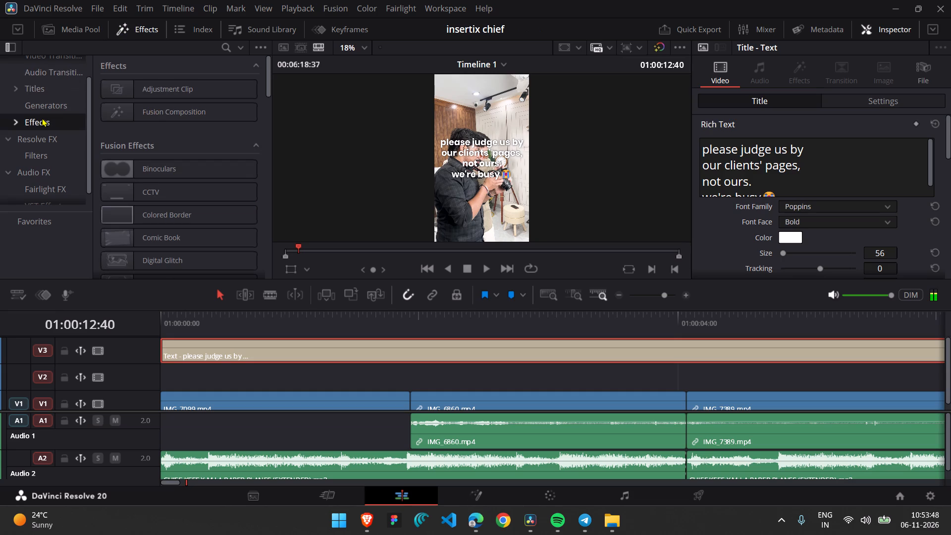
{"action": "left_click_drag", "start_coordinate": [194, 81], "coordinate": [244, 363]}
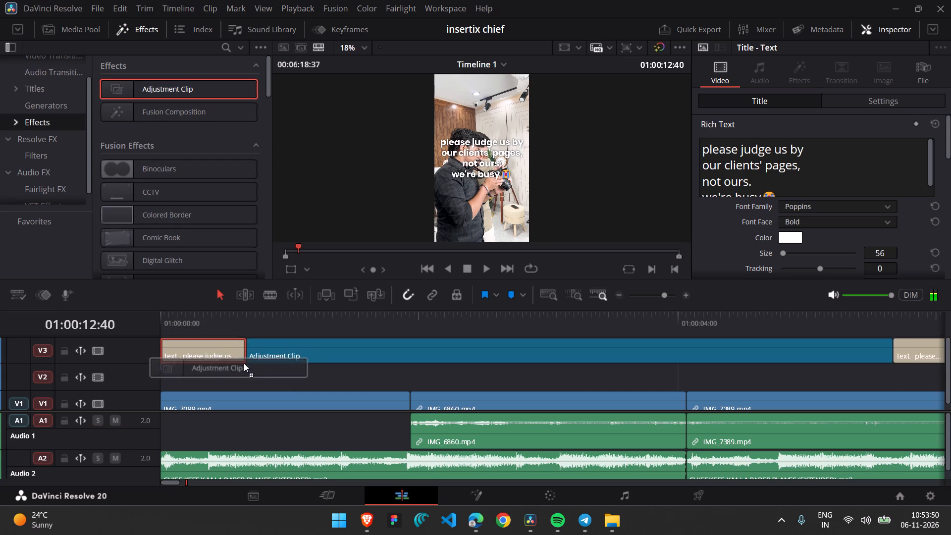
{"action": "left_click_drag", "start_coordinate": [244, 363], "coordinate": [142, 367]}
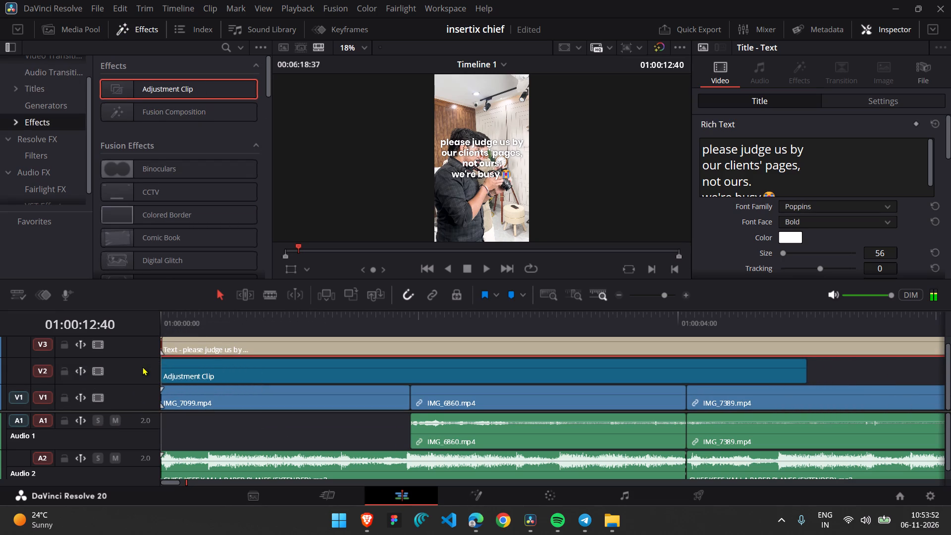
Extend the adjustment clip on V2 so it ends flush with the text title and IMG_0203.mp4.
{"action": "left_click", "coordinate": [212, 365]}
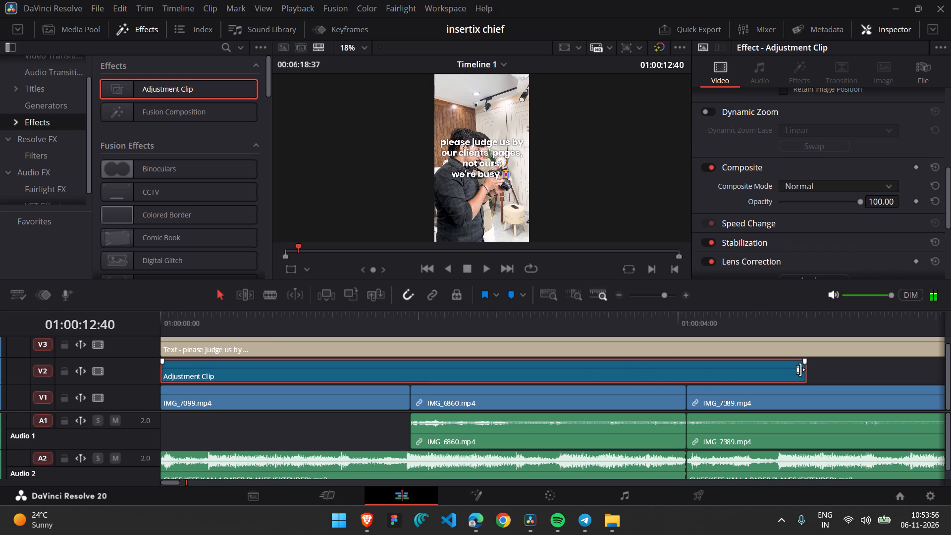
{"action": "left_click_drag", "start_coordinate": [800, 370], "coordinate": [932, 371]}
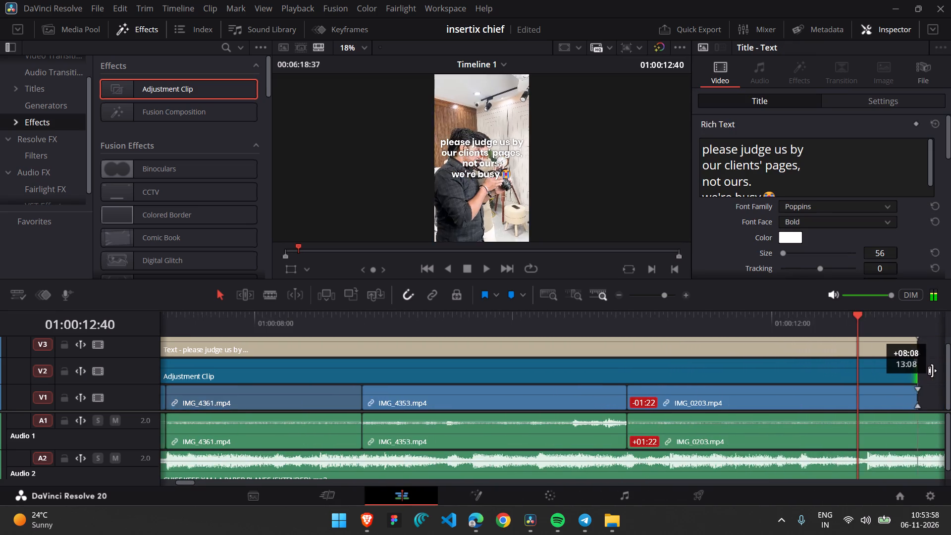
{"action": "left_click_drag", "start_coordinate": [932, 371], "coordinate": [803, 398]}
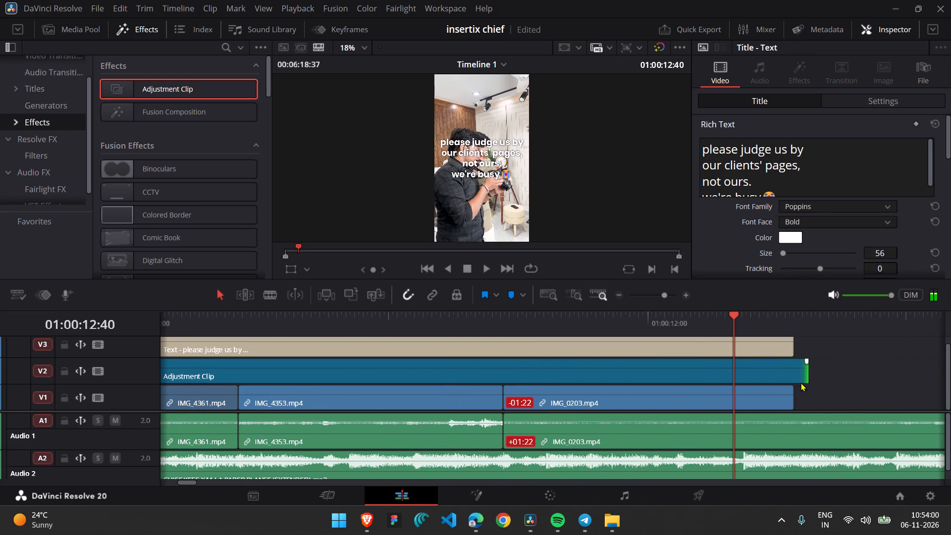
{"action": "left_click_drag", "start_coordinate": [807, 374], "coordinate": [792, 373]}
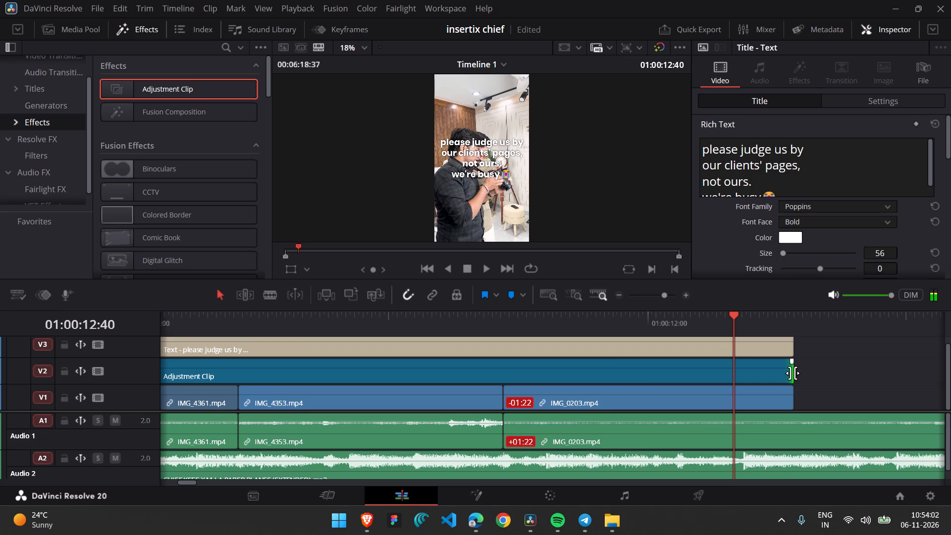
Open the adjustment clip on the Color page and set its primary highlights to -14.50, with the clip thumbnails shown.
{"action": "scroll", "coordinate": [612, 356], "scroll_direction": "right", "scroll_amount": 11}
{"action": "left_click", "coordinate": [429, 376]}
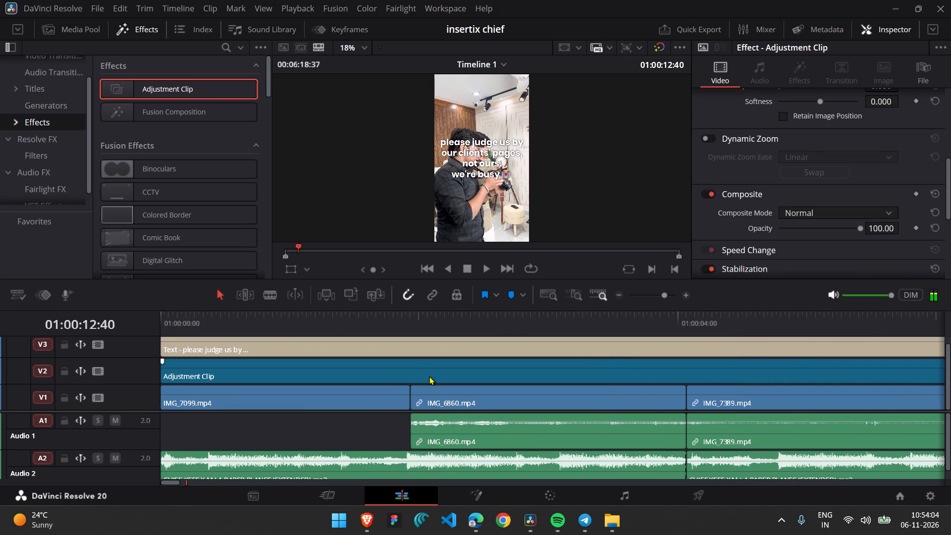
{"action": "left_click", "coordinate": [558, 490]}
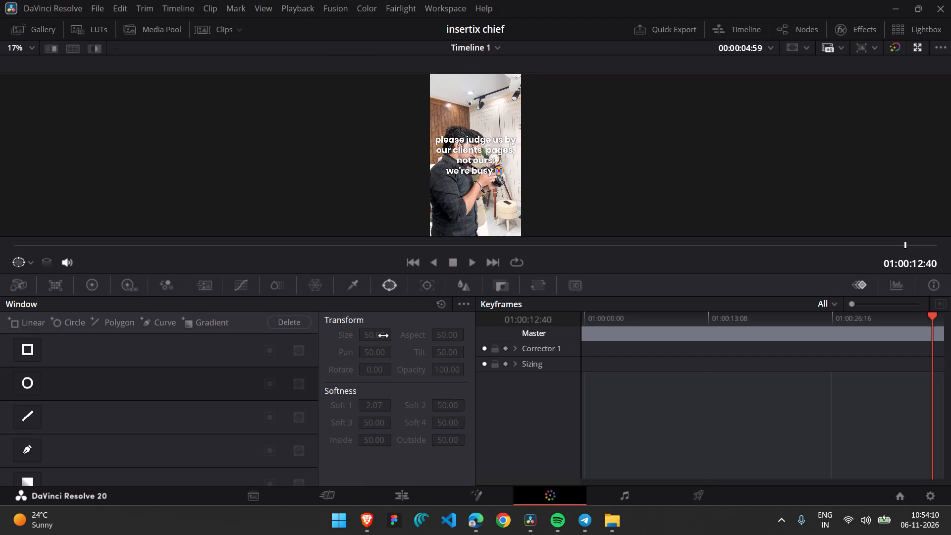
{"action": "left_click", "coordinate": [87, 290]}
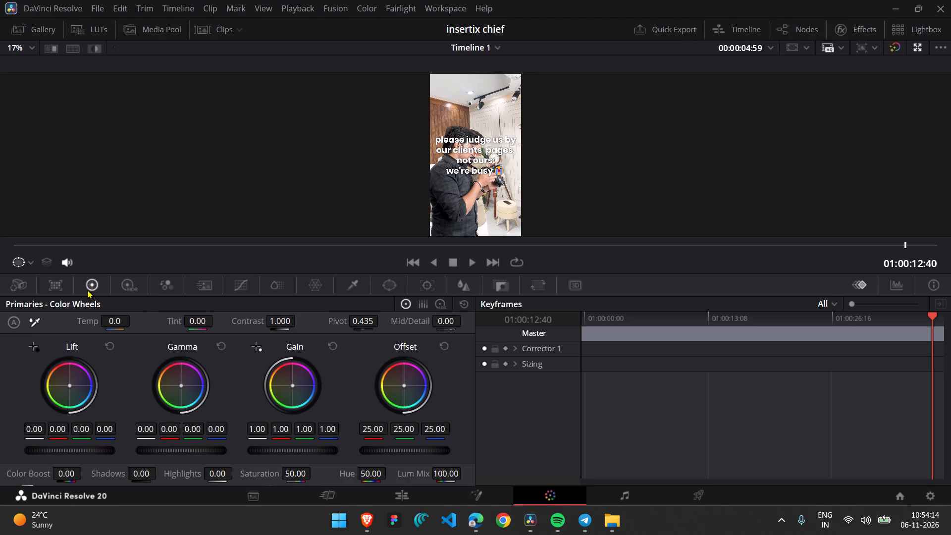
{"action": "left_click", "coordinate": [219, 477]}
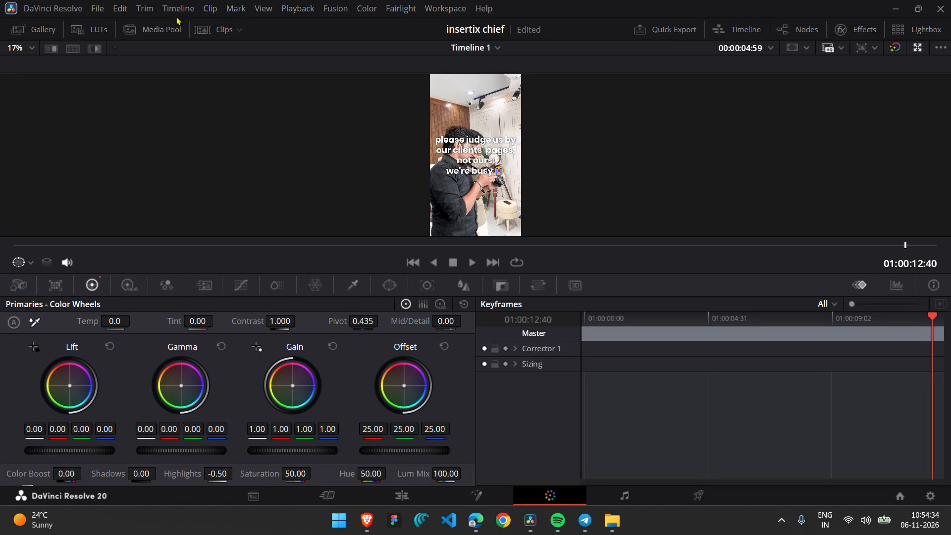
{"action": "left_click", "coordinate": [224, 34]}
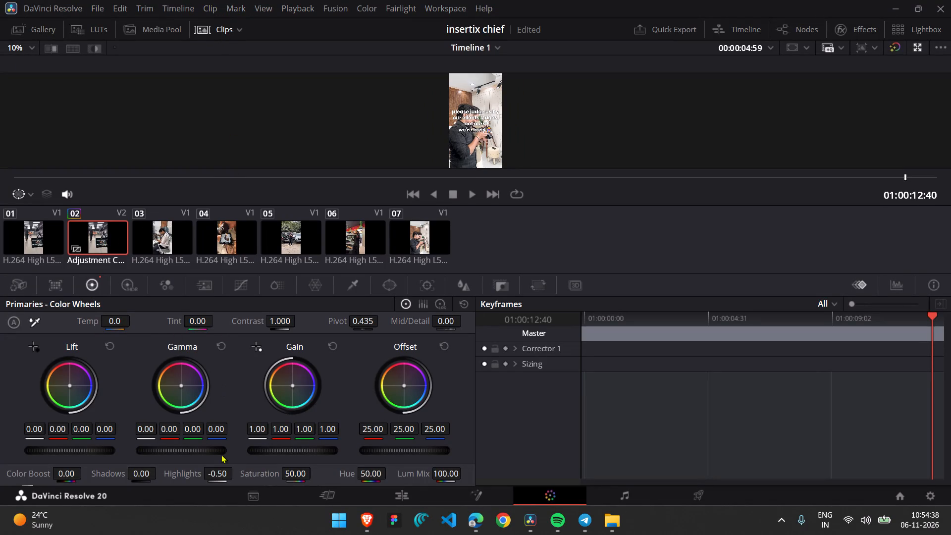
{"action": "left_click_drag", "start_coordinate": [211, 474], "coordinate": [182, 480]}
{"action": "left_click_drag", "start_coordinate": [182, 480], "coordinate": [194, 483]}
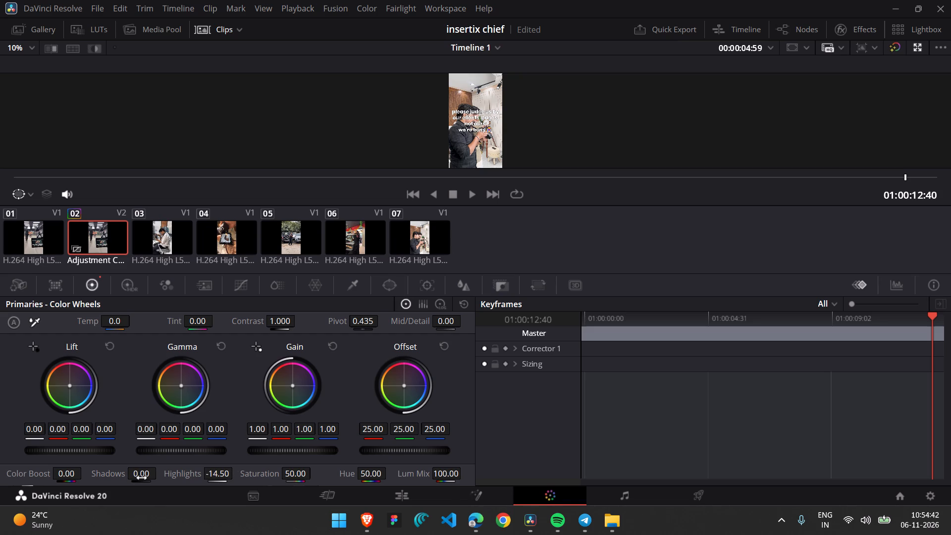
Set the adjustment clip's primary shadows to -8.00.
{"action": "left_click_drag", "start_coordinate": [142, 478], "coordinate": [136, 478]}
{"action": "left_click_drag", "start_coordinate": [136, 478], "coordinate": [134, 478]}
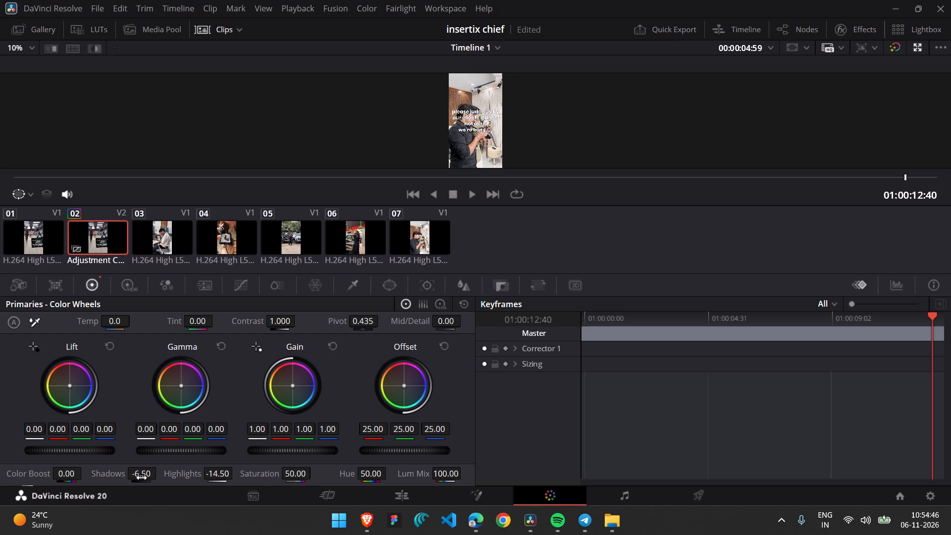
{"action": "left_click", "coordinate": [146, 477]}
Lower the adjustment clip's highlights slightly further and return to the Edit page.
{"action": "left_click_drag", "start_coordinate": [217, 477], "coordinate": [209, 475]}
{"action": "left_click", "coordinate": [388, 500]}
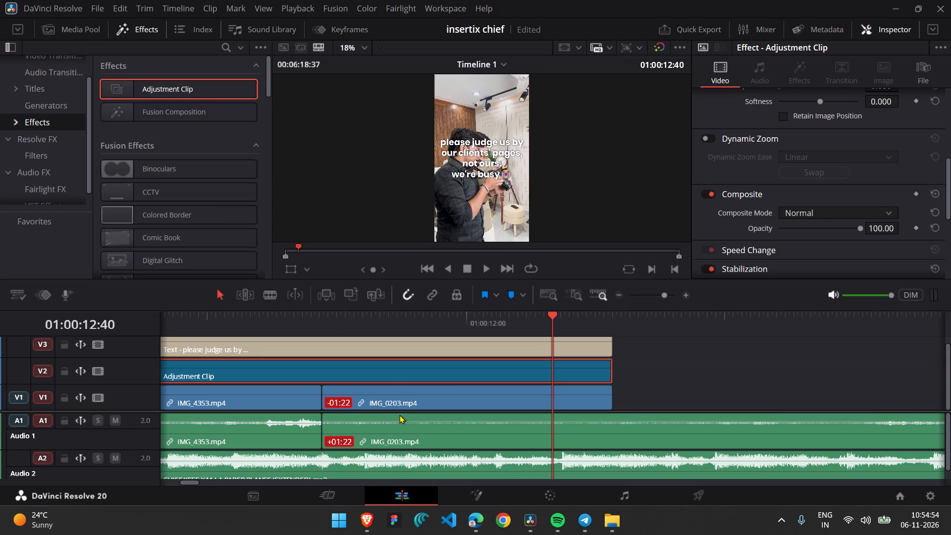
Play the timeline full screen from 01:00:00:00, pausing along the way, to review the grade and the extended title.
{"action": "left_click_drag", "start_coordinate": [335, 321], "coordinate": [76, 371]}
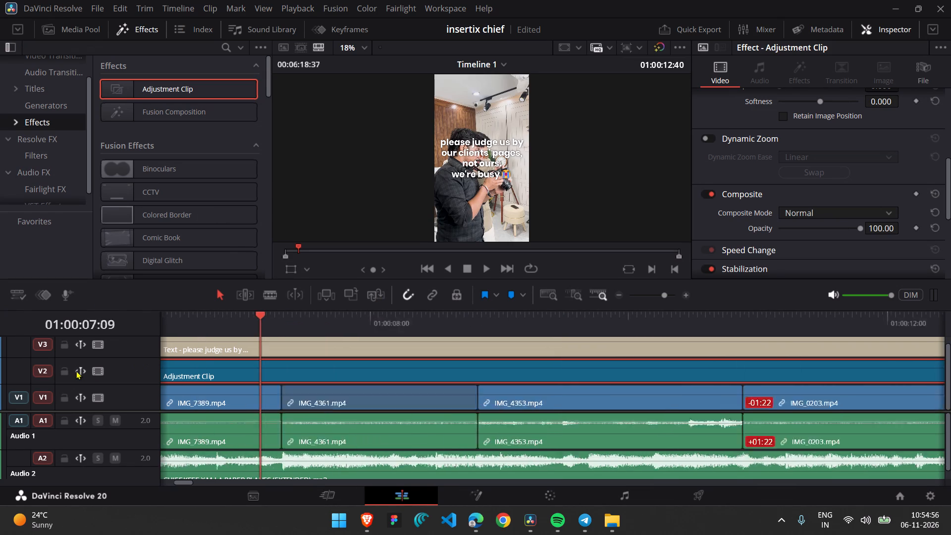
{"action": "left_click_drag", "start_coordinate": [76, 371], "coordinate": [70, 372]}
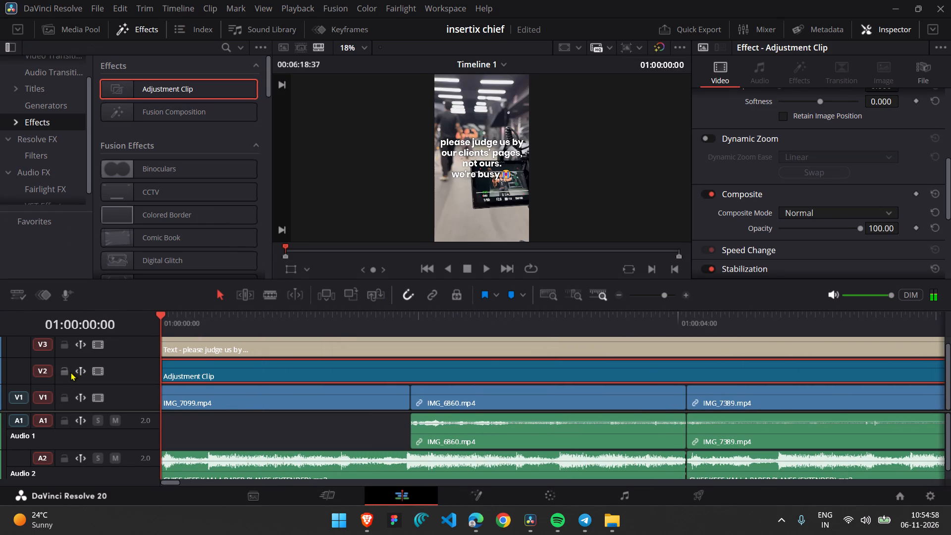
{"action": "key", "text": "ctrl+f"}
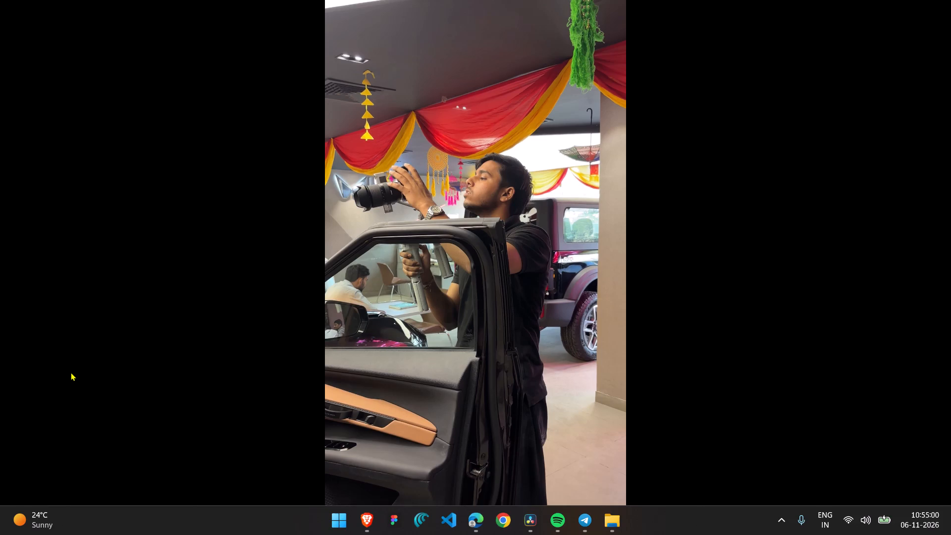
{"action": "key", "text": "space"}
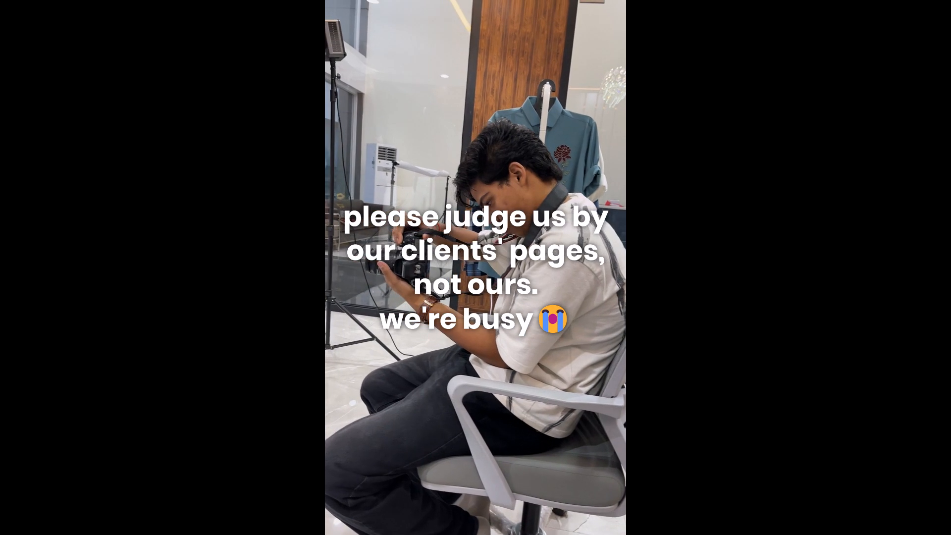
{"action": "key", "text": "space"}
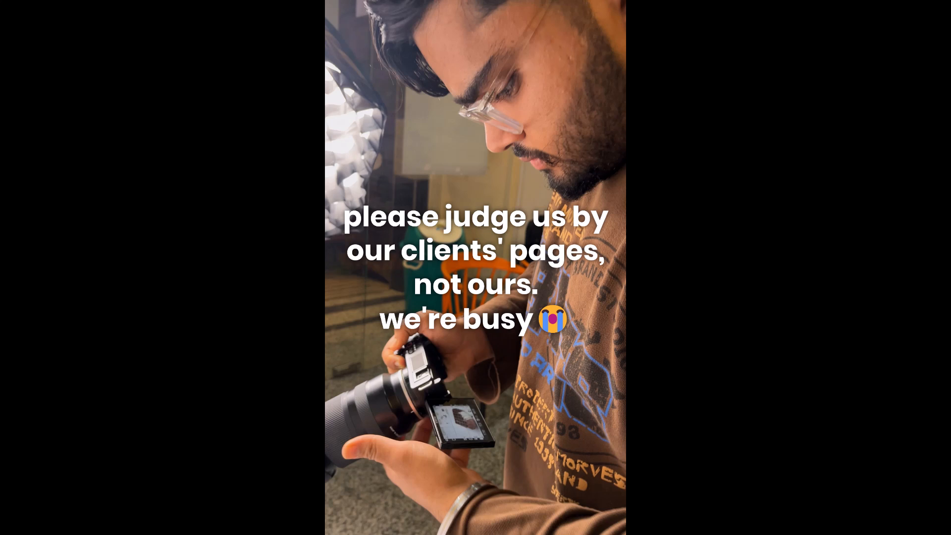
{"action": "key", "text": "space"}
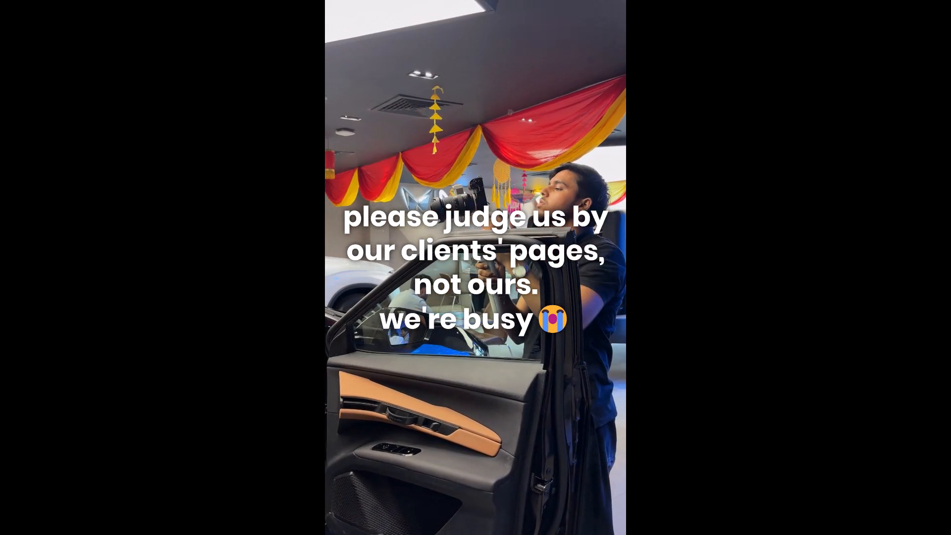
{"action": "key", "text": "space"}
{"action": "key", "text": "space"}
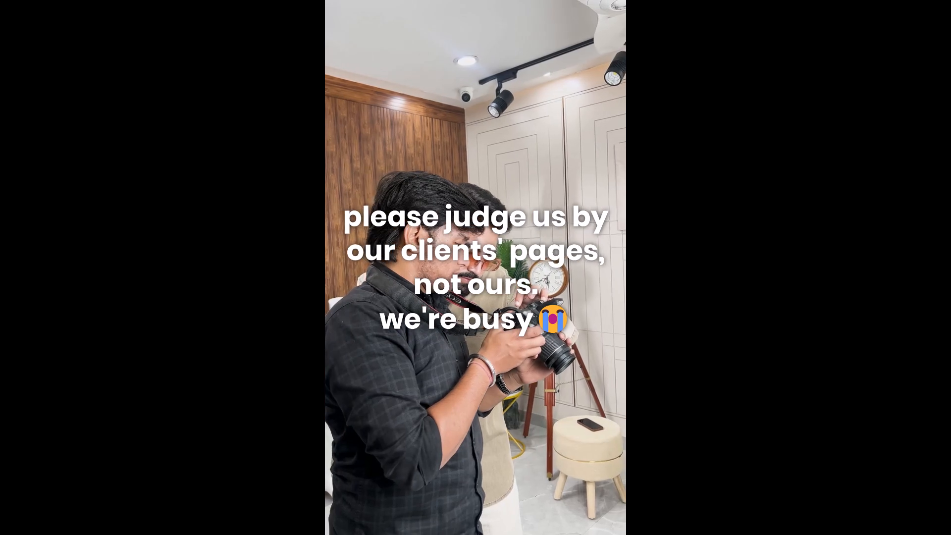
{"action": "key", "text": "space"}
{"action": "key", "text": "Escape"}
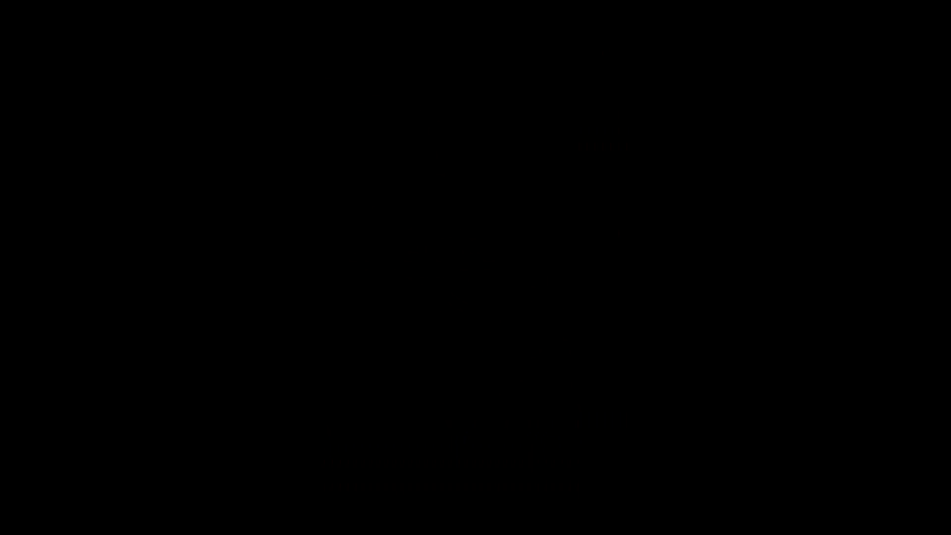
{"action": "scroll", "coordinate": [213, 414], "scroll_direction": "left", "scroll_amount": 3}
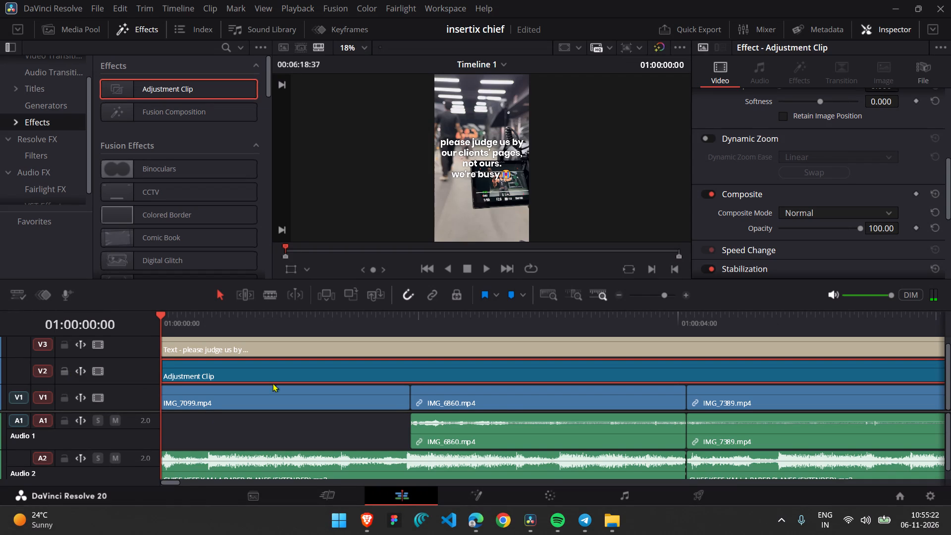
Set the text title's font face to ExtraBold, checking the lettering full screen at 01:00:10:57.
{"action": "scroll", "coordinate": [328, 395], "scroll_direction": "right", "scroll_amount": 1}
{"action": "left_click", "coordinate": [384, 347]}
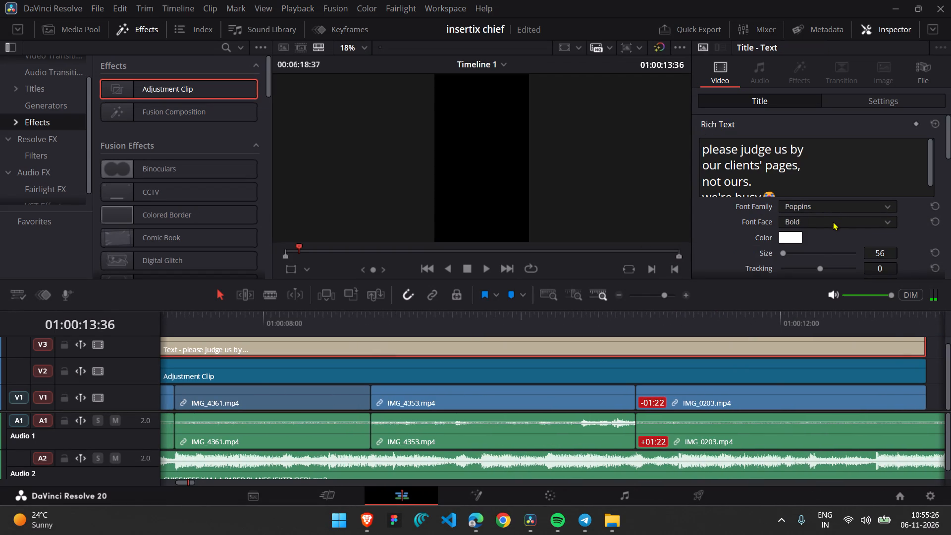
{"action": "left_click", "coordinate": [833, 221]}
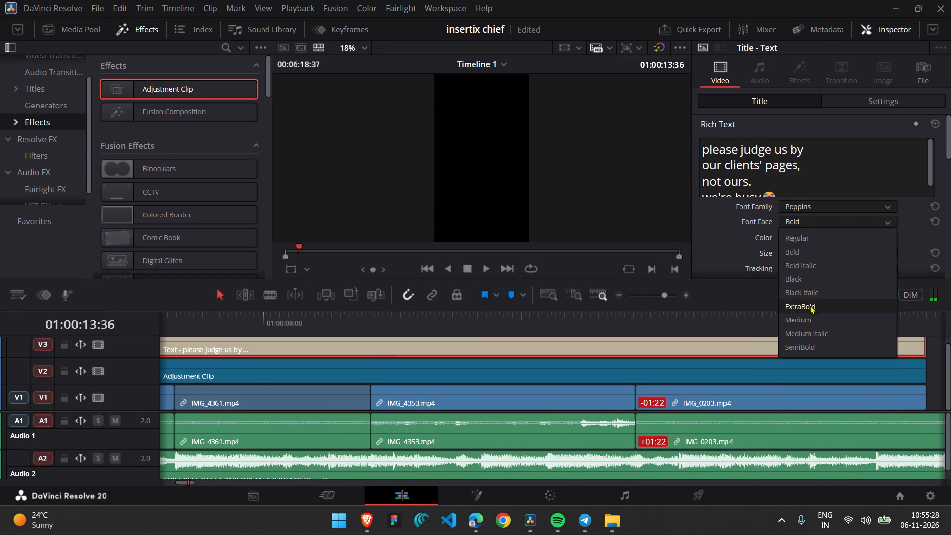
{"action": "left_click", "coordinate": [810, 305]}
{"action": "left_click", "coordinate": [644, 315]}
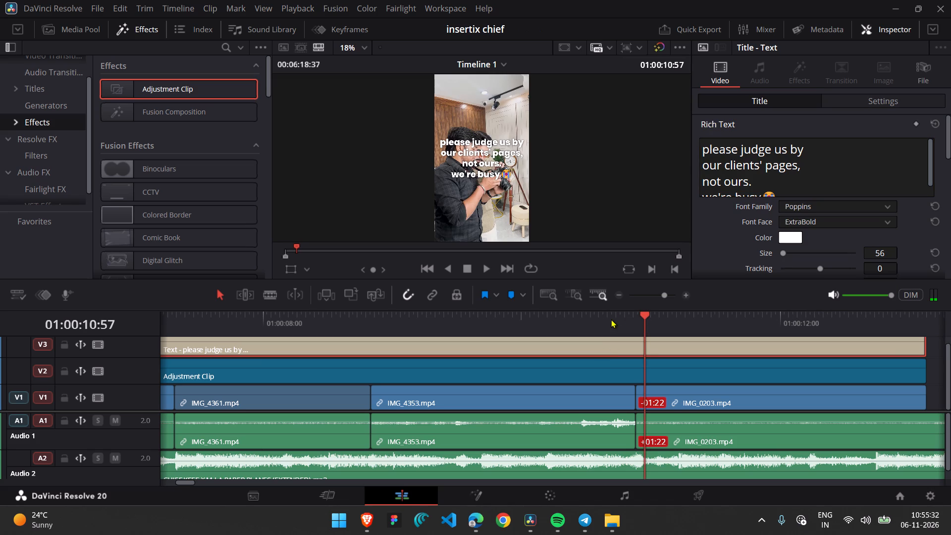
{"action": "key", "text": "ctrl+f"}
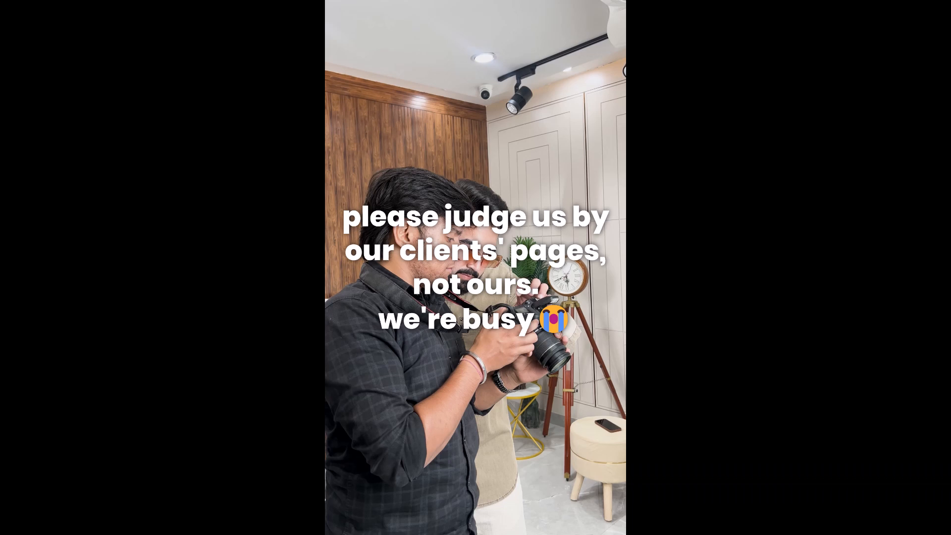
{"action": "key", "text": "grave"}
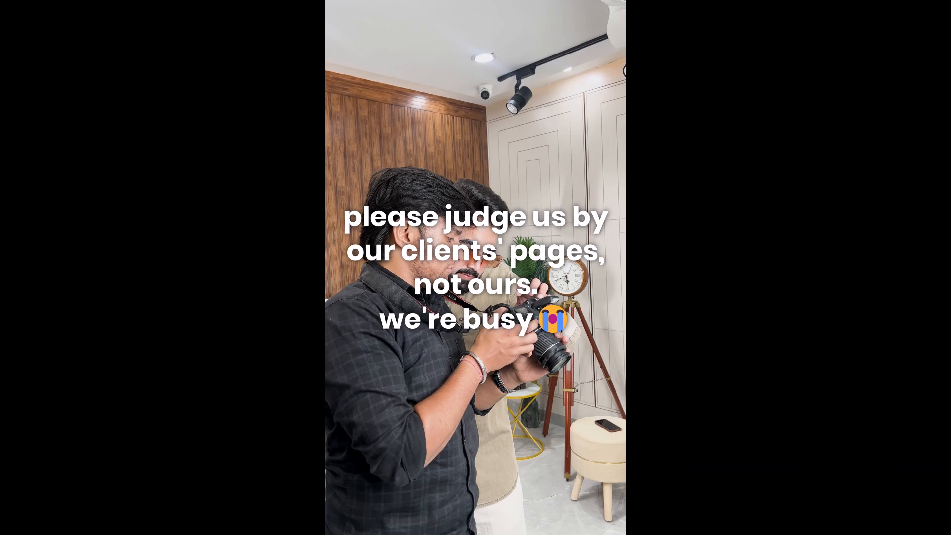
{"action": "key", "text": "Escape"}
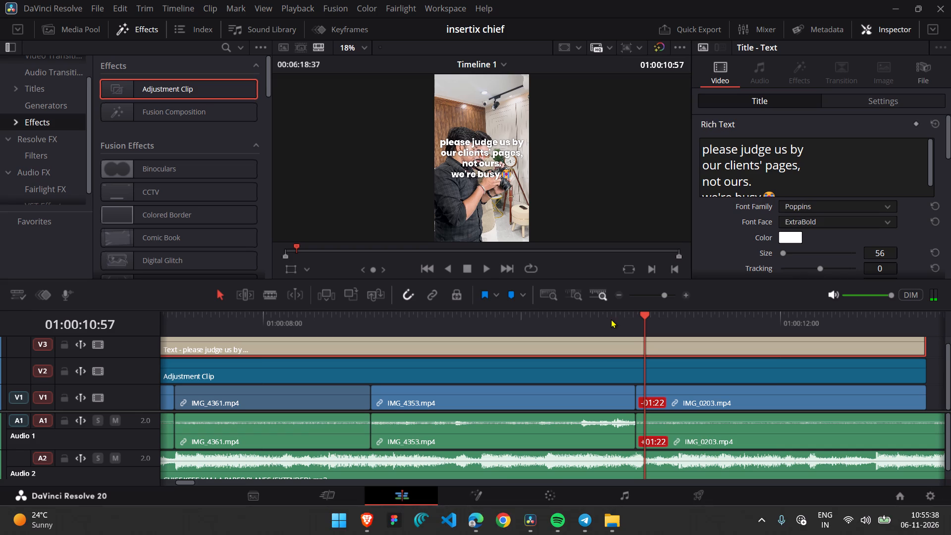
{"action": "left_click_drag", "start_coordinate": [806, 219], "coordinate": [805, 306]}
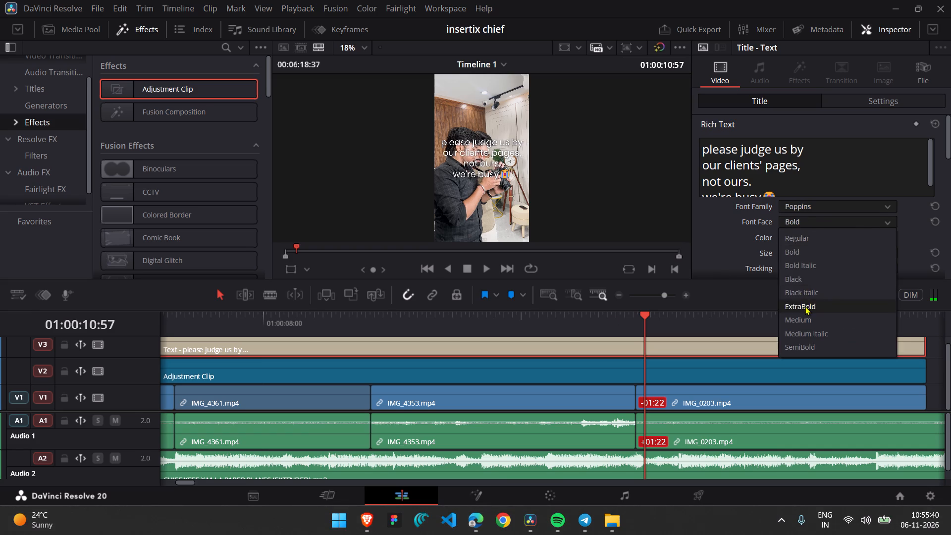
{"action": "left_click_drag", "start_coordinate": [805, 306], "coordinate": [805, 307]}
{"action": "left_click", "coordinate": [805, 307]}
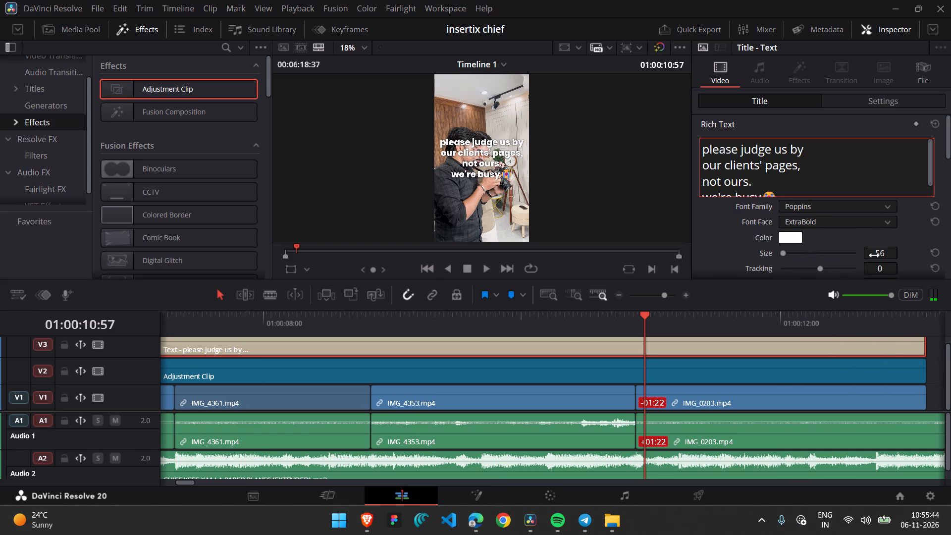
Set the title's drop shadow X offset to -5.000 and its blur to 1.
{"action": "scroll", "coordinate": [899, 238], "scroll_direction": "right", "scroll_amount": 1}
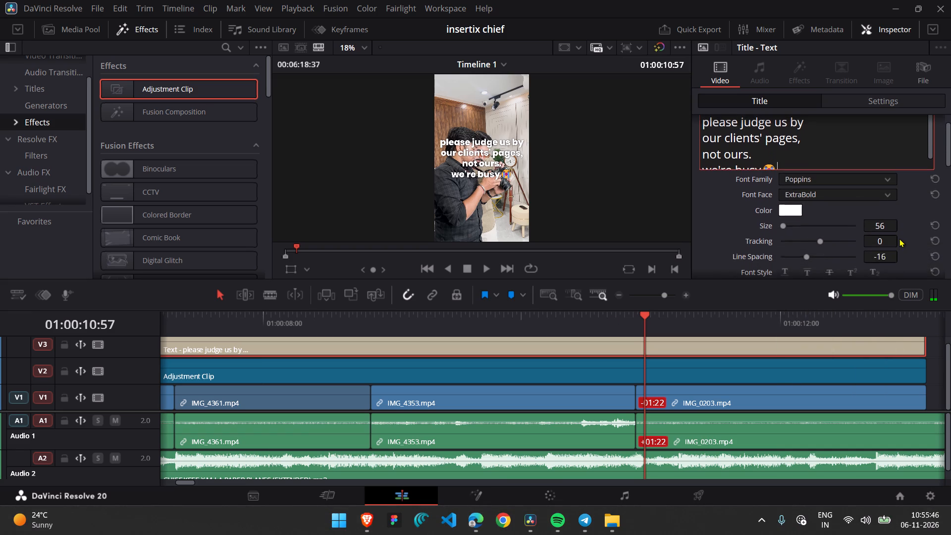
{"action": "scroll", "coordinate": [899, 238], "scroll_direction": "right", "scroll_amount": 1}
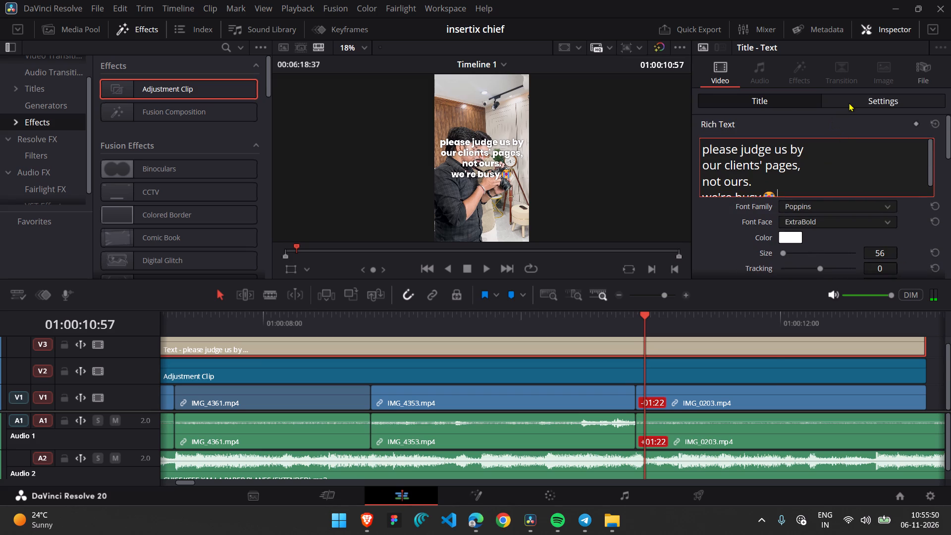
{"action": "scroll", "coordinate": [816, 172], "scroll_direction": "down", "scroll_amount": 1}
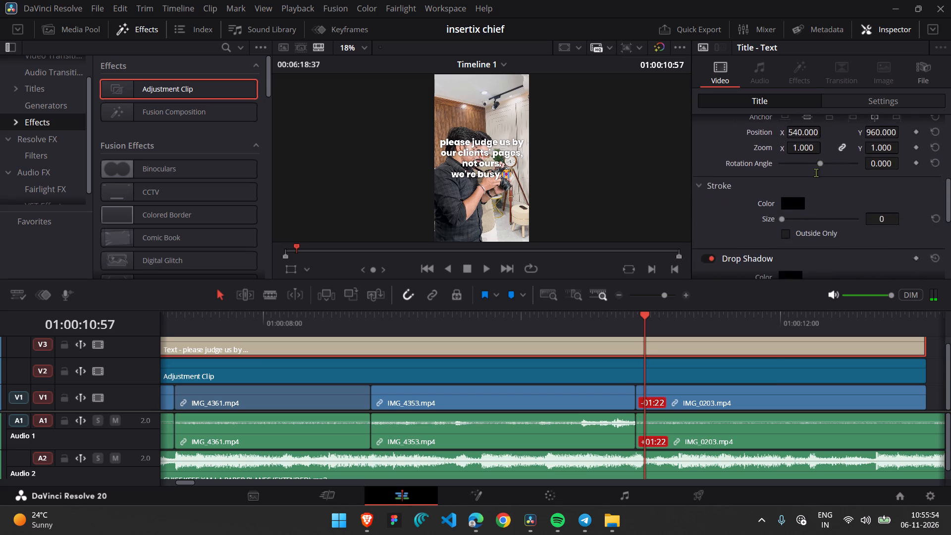
{"action": "scroll", "coordinate": [816, 172], "scroll_direction": "down", "scroll_amount": 2}
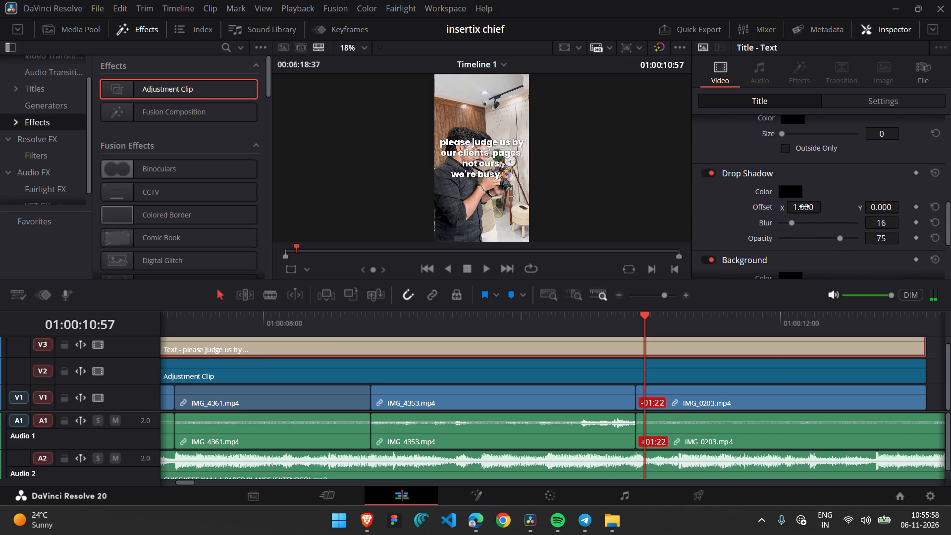
{"action": "left_click", "coordinate": [804, 207]}
{"action": "left_click_drag", "start_coordinate": [792, 220], "coordinate": [752, 221]}
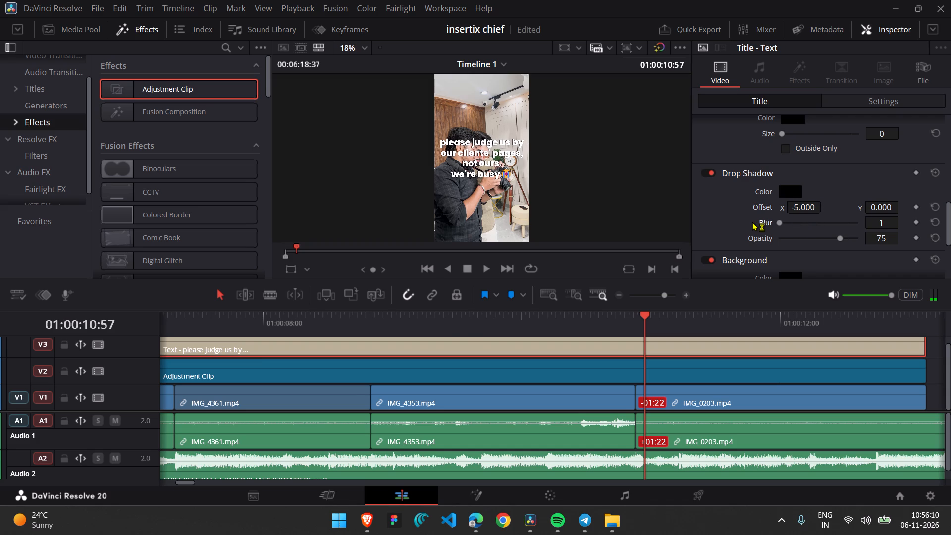
Play the timeline full screen from the beginning to review the title's font and drop shadow.
{"action": "key", "text": "ctrl+f"}
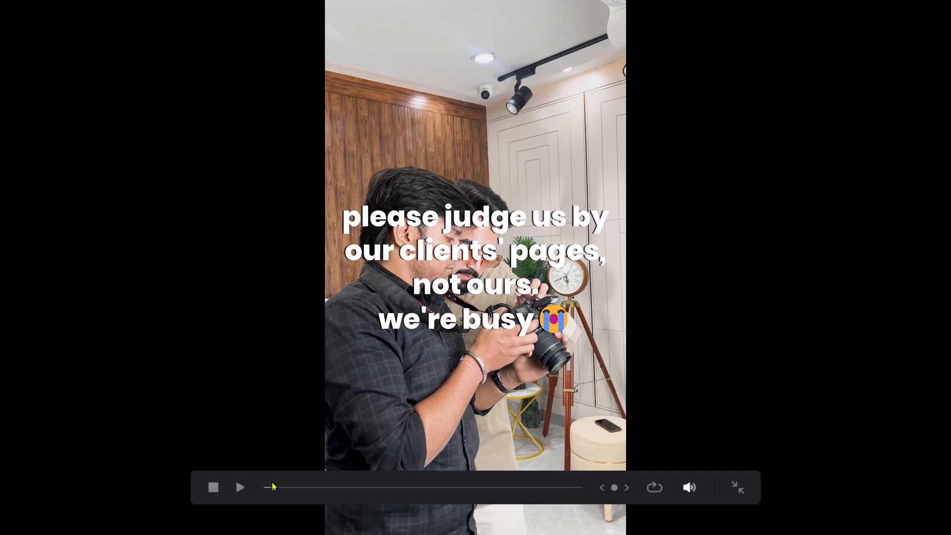
{"action": "left_click_drag", "start_coordinate": [272, 487], "coordinate": [241, 497]}
{"action": "key", "text": "space"}
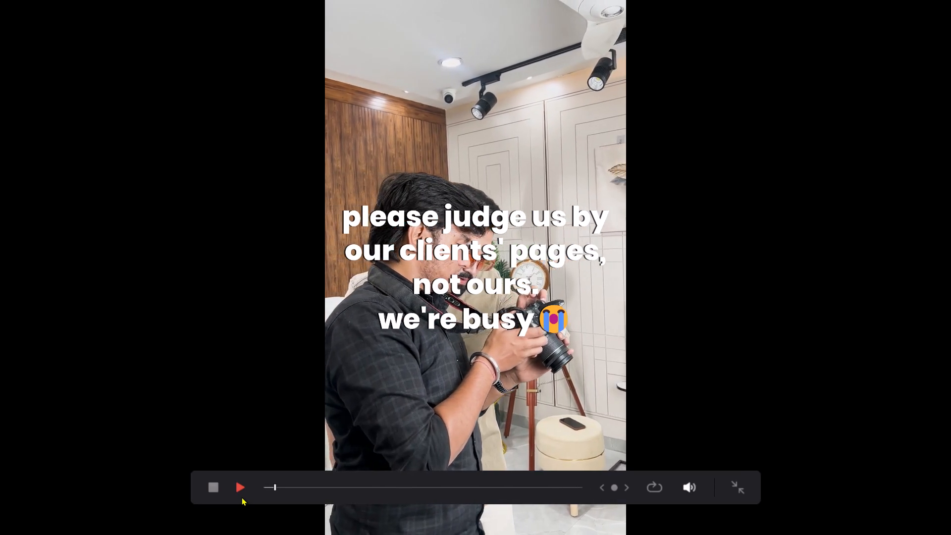
{"action": "key", "text": "space"}
{"action": "key", "text": "Escape"}
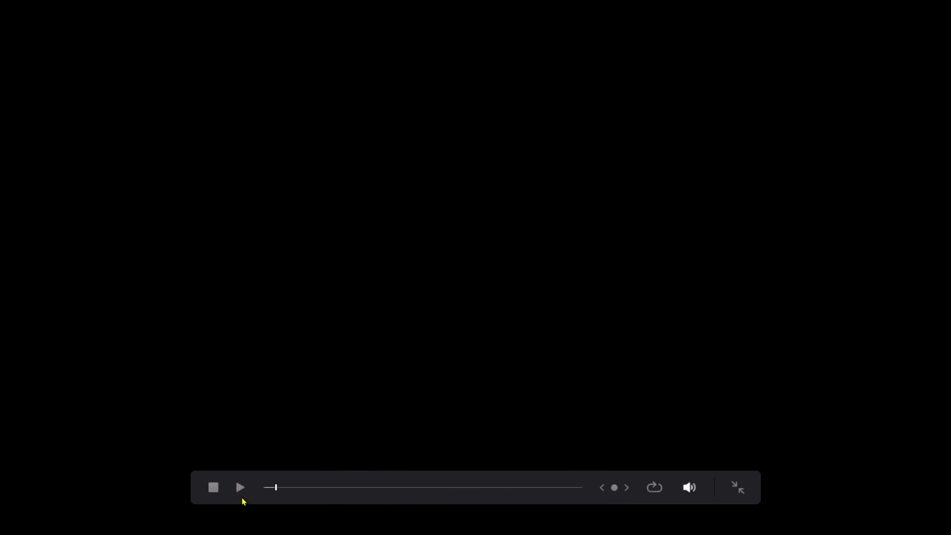
Change the title's text color to basic yellow, previewing it over the last clip at 01:00:11:31.
{"action": "scroll", "coordinate": [452, 379], "scroll_direction": "up", "scroll_amount": 1}
{"action": "scroll", "coordinate": [452, 379], "scroll_direction": "right", "scroll_amount": 1}
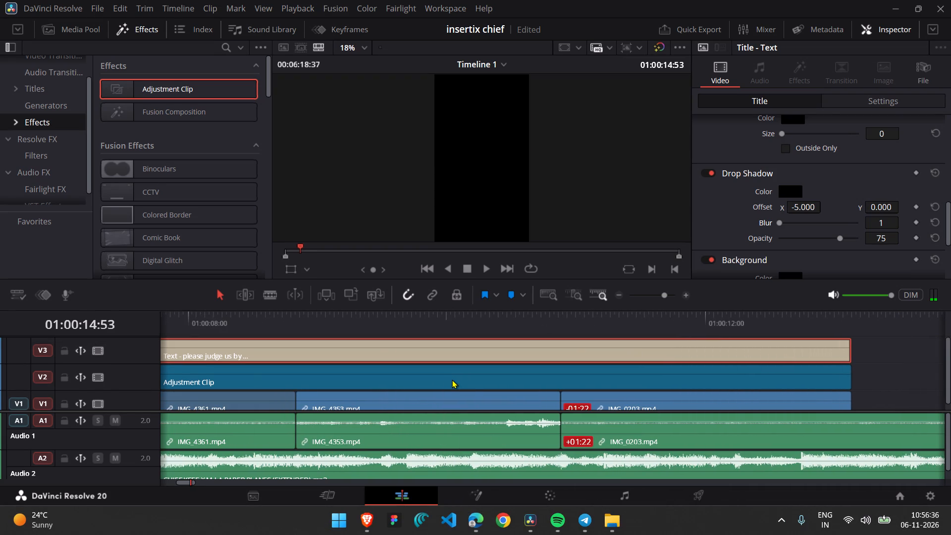
{"action": "left_click", "coordinate": [642, 323]}
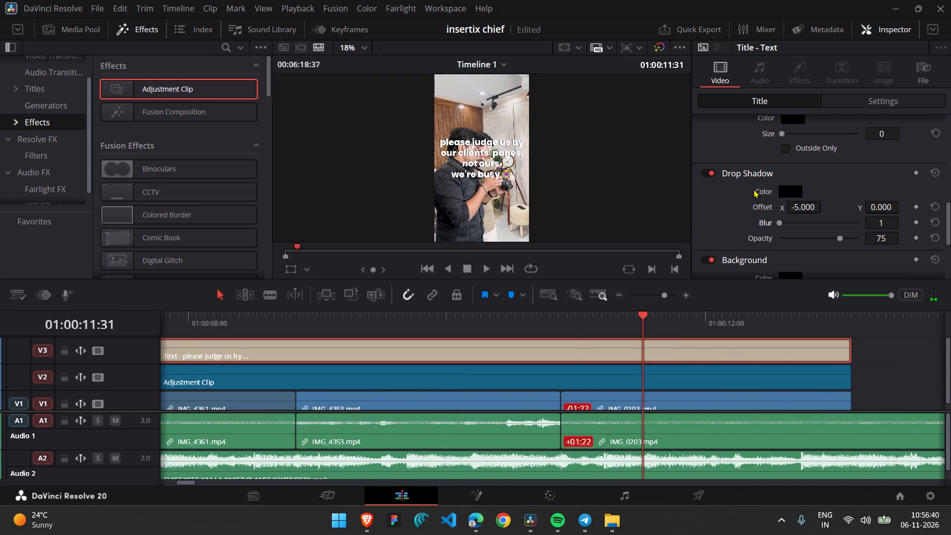
{"action": "scroll", "coordinate": [753, 189], "scroll_direction": "up", "scroll_amount": 3}
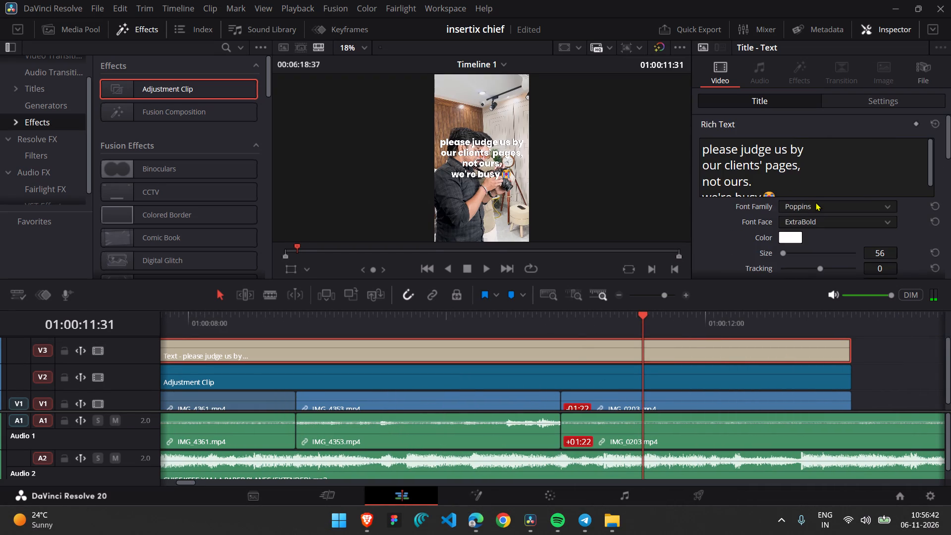
{"action": "left_click", "coordinate": [815, 204]}
{"action": "left_click", "coordinate": [815, 204]}
{"action": "left_click", "coordinate": [798, 236]}
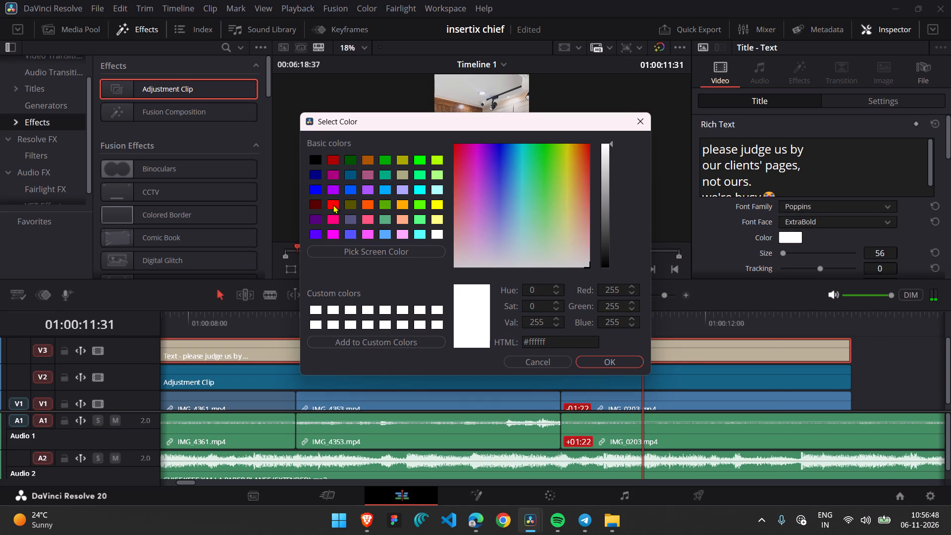
{"action": "left_click", "coordinate": [434, 205]}
{"action": "left_click", "coordinate": [633, 360]}
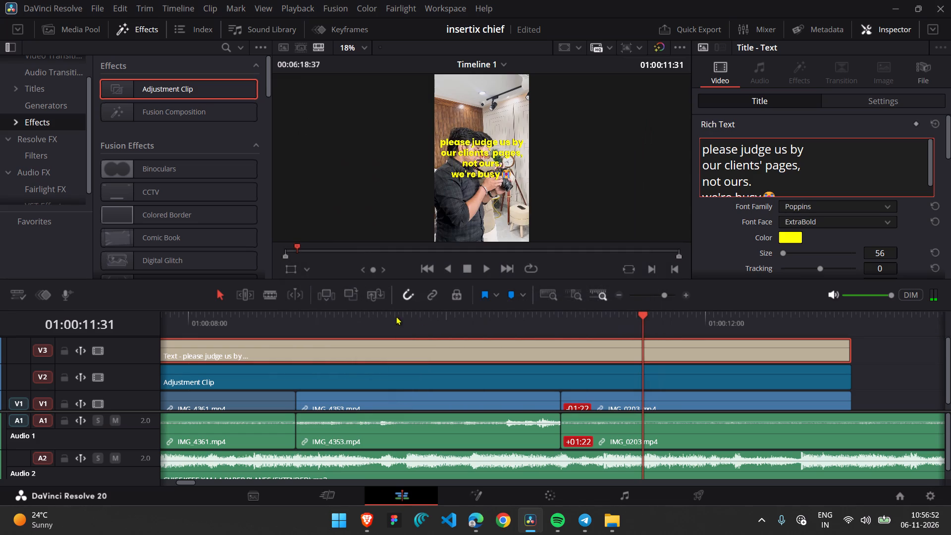
Play the timeline full screen from 01:00:00:00 to review the yellow title over the clips.
{"action": "left_click_drag", "start_coordinate": [362, 321], "coordinate": [0, 334]}
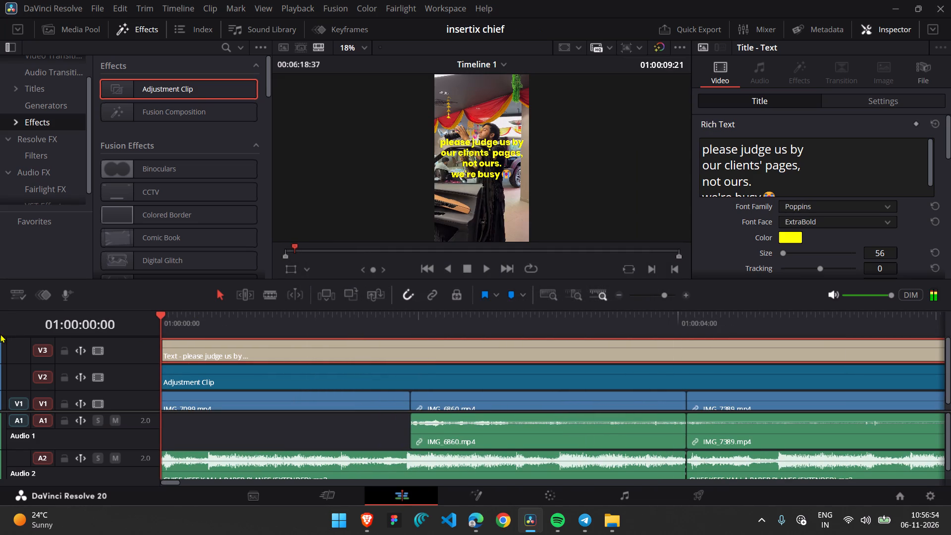
{"action": "key", "text": "ctrl+f"}
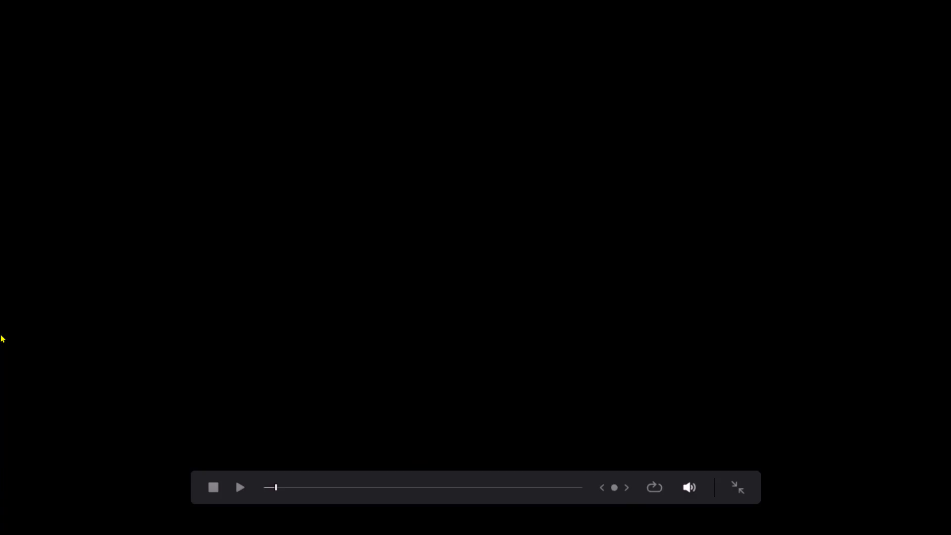
{"action": "key", "text": "space"}
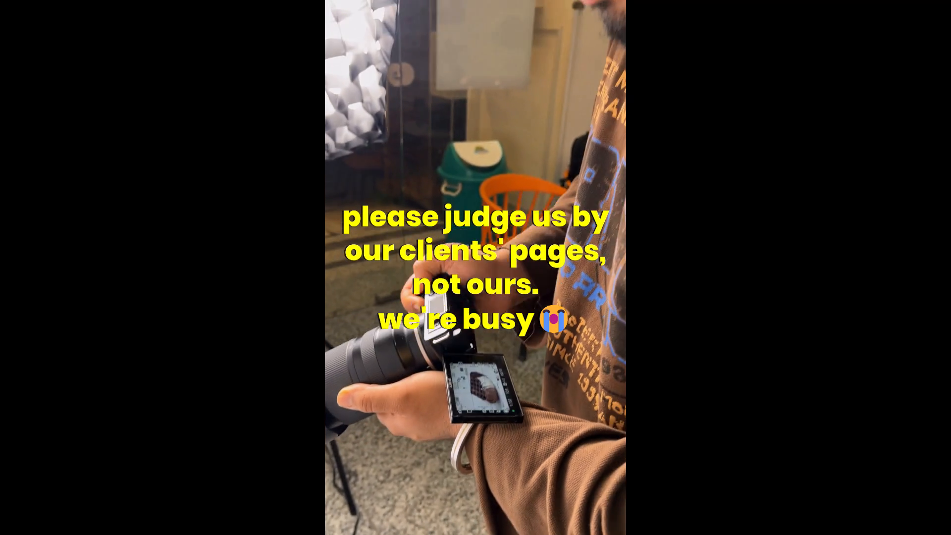
{"action": "key", "text": "space"}
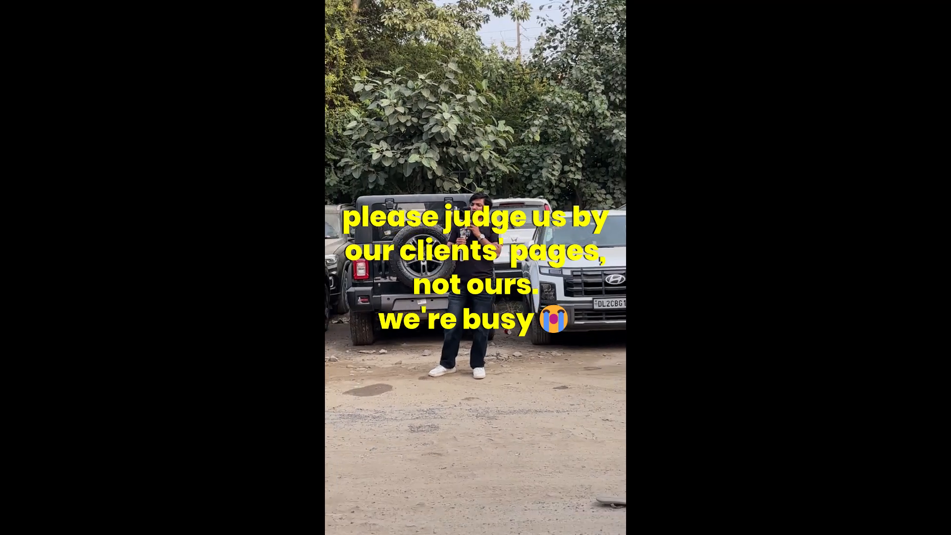
{"action": "key", "text": "Escape"}
Mute the Audio 1 track.
{"action": "scroll", "coordinate": [361, 513], "scroll_direction": "left", "scroll_amount": 2}
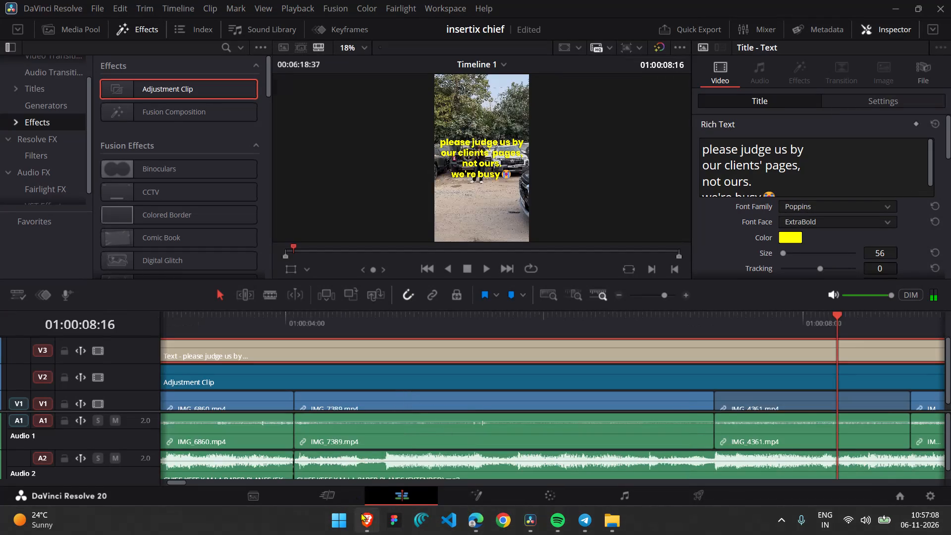
{"action": "scroll", "coordinate": [478, 410], "scroll_direction": "left", "scroll_amount": 1}
{"action": "left_click", "coordinate": [113, 421]}
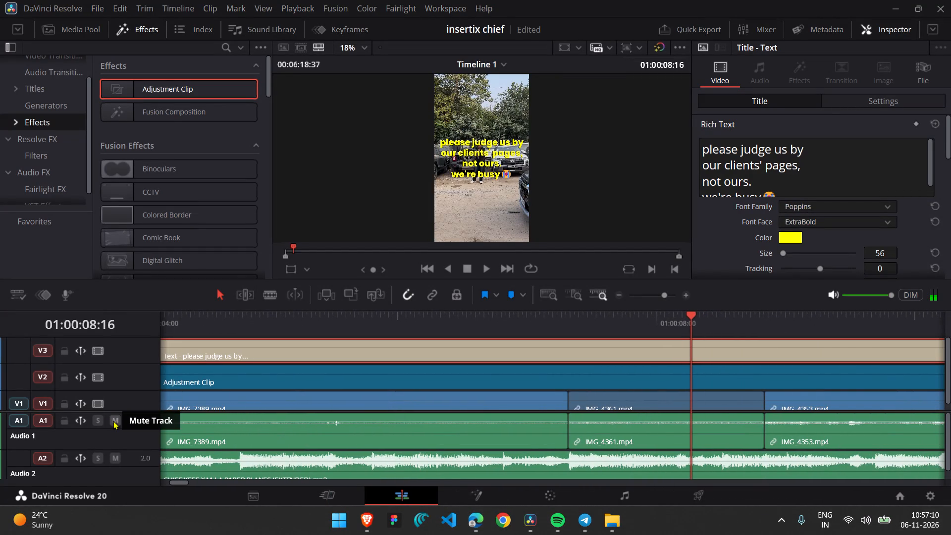
Split the Audio 1 and Audio 2 clips at the end of the video, 01:00:13:08, and delete the excess audio after it.
{"action": "scroll", "coordinate": [380, 434], "scroll_direction": "left", "scroll_amount": 2}
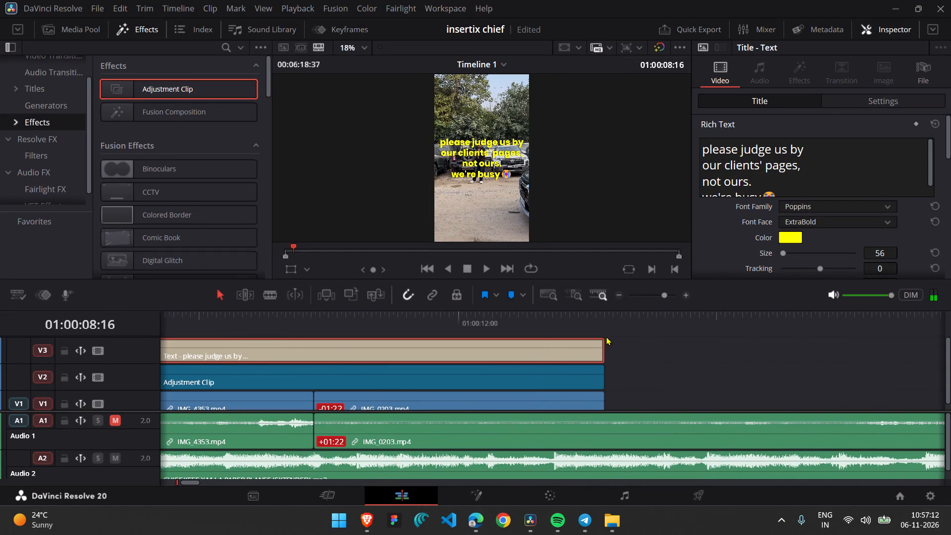
{"action": "left_click", "coordinate": [613, 327]}
{"action": "left_click", "coordinate": [629, 436]}
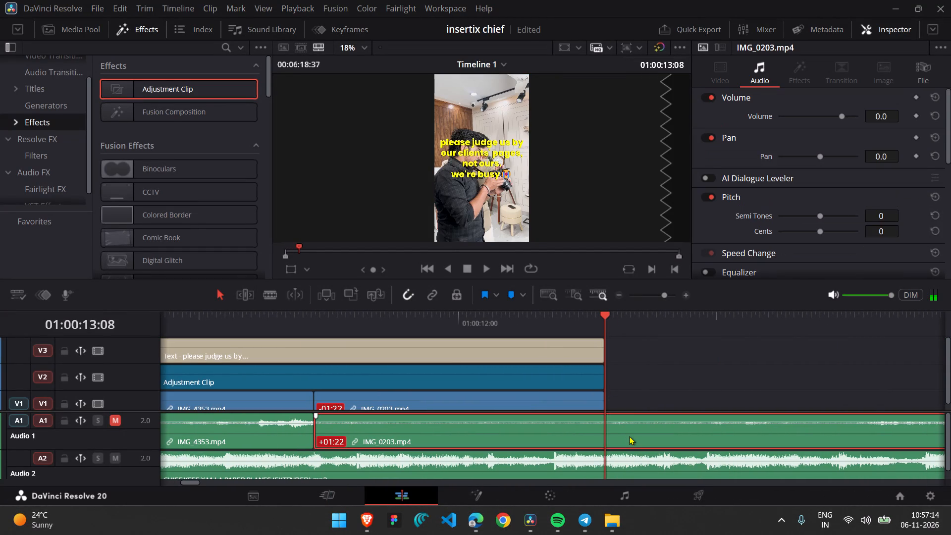
{"action": "key", "text": "ctrl+b"}
{"action": "left_click", "coordinate": [632, 468], "text": "ctrl"}
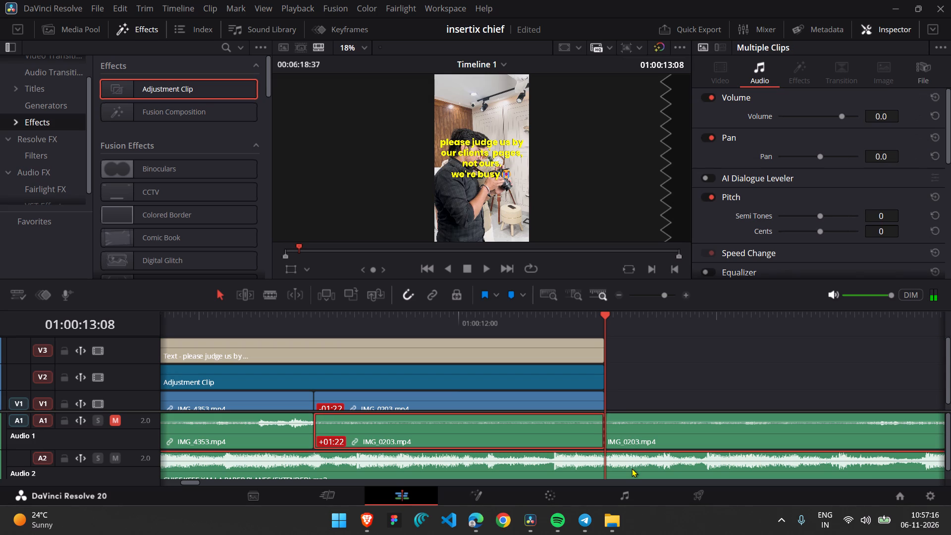
{"action": "key", "text": "ctrl+b"}
{"action": "left_click_drag", "start_coordinate": [664, 369], "coordinate": [654, 428]}
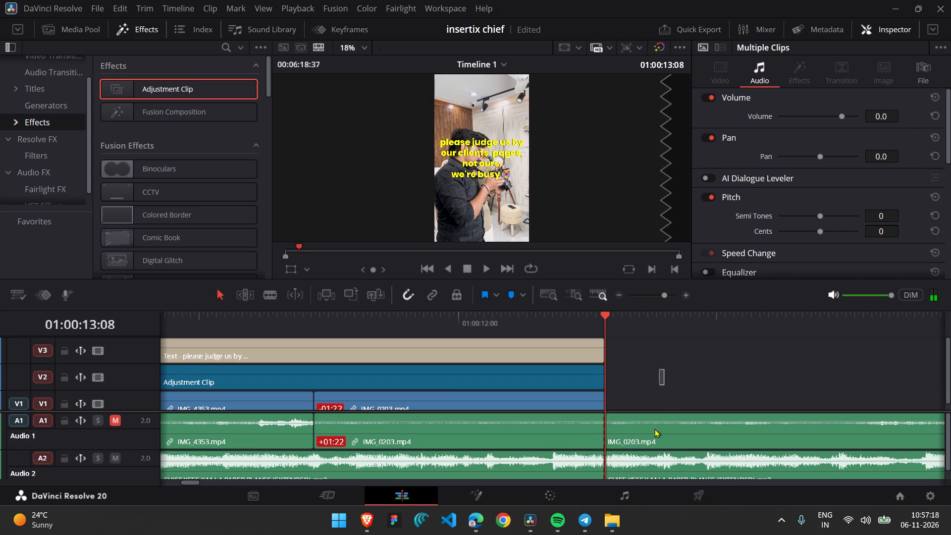
{"action": "left_click_drag", "start_coordinate": [654, 428], "coordinate": [655, 469]}
{"action": "key", "text": "BackSpace"}
{"action": "scroll", "coordinate": [661, 450], "scroll_direction": "down", "scroll_amount": 1}
{"action": "scroll", "coordinate": [661, 450], "scroll_direction": "up", "scroll_amount": 1}
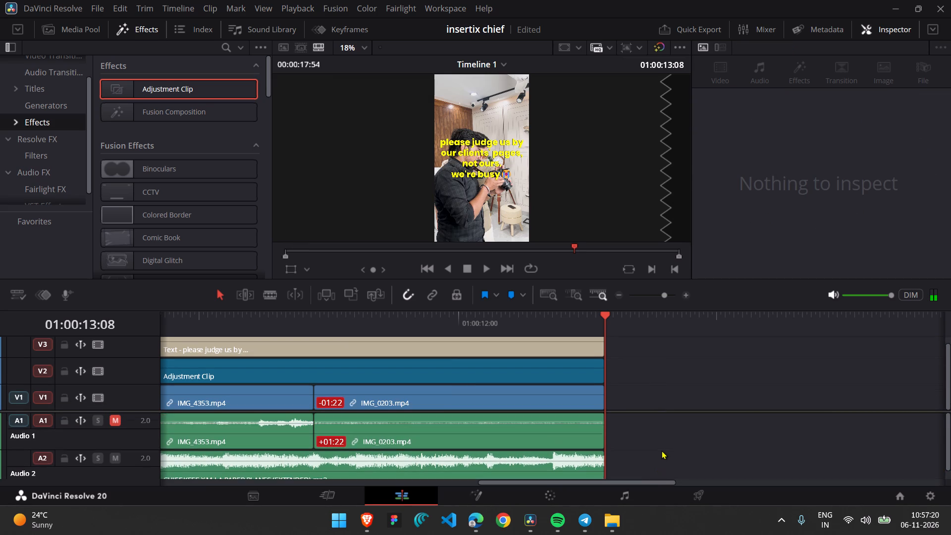
Delete the leftover IMG_4353.mp4 audio clip on Audio 1 that lies past the end of the video.
{"action": "scroll", "coordinate": [661, 450], "scroll_direction": "up", "scroll_amount": 1}
{"action": "scroll", "coordinate": [661, 450], "scroll_direction": "right", "scroll_amount": 2}
{"action": "scroll", "coordinate": [661, 450], "scroll_direction": "left", "scroll_amount": 1}
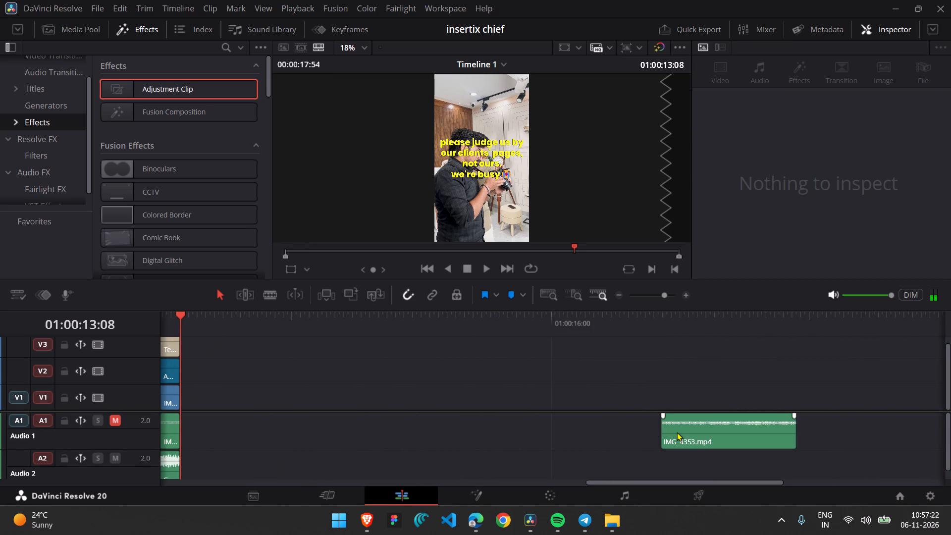
{"action": "left_click", "coordinate": [677, 432]}
{"action": "key", "text": "BackSpace"}
{"action": "scroll", "coordinate": [677, 432], "scroll_direction": "left", "scroll_amount": 3}
{"action": "scroll", "coordinate": [677, 432], "scroll_direction": "right", "scroll_amount": 3}
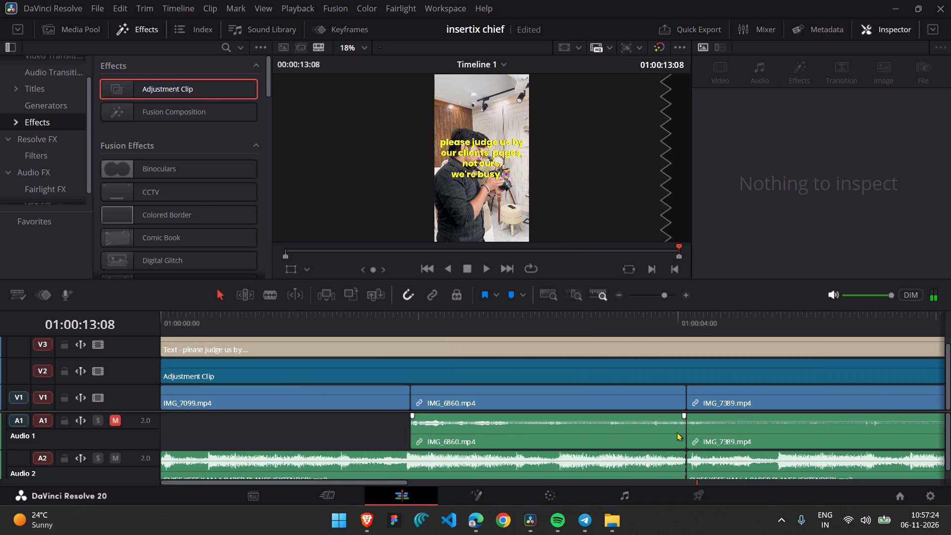
{"action": "scroll", "coordinate": [677, 432], "scroll_direction": "left", "scroll_amount": 2}
Go to the Deliver page and set the render file name to "insertix btss".
{"action": "left_click", "coordinate": [689, 496]}
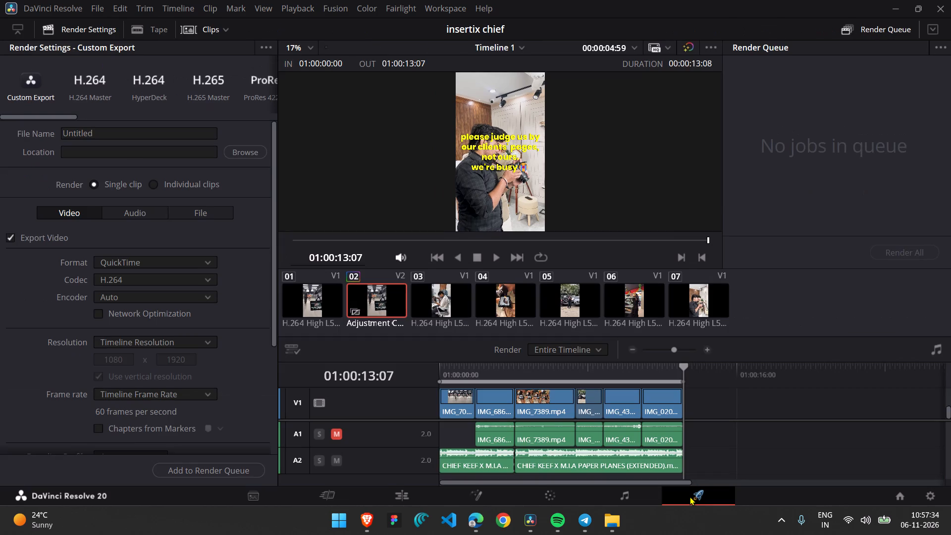
{"action": "triple_click", "coordinate": [165, 136]}
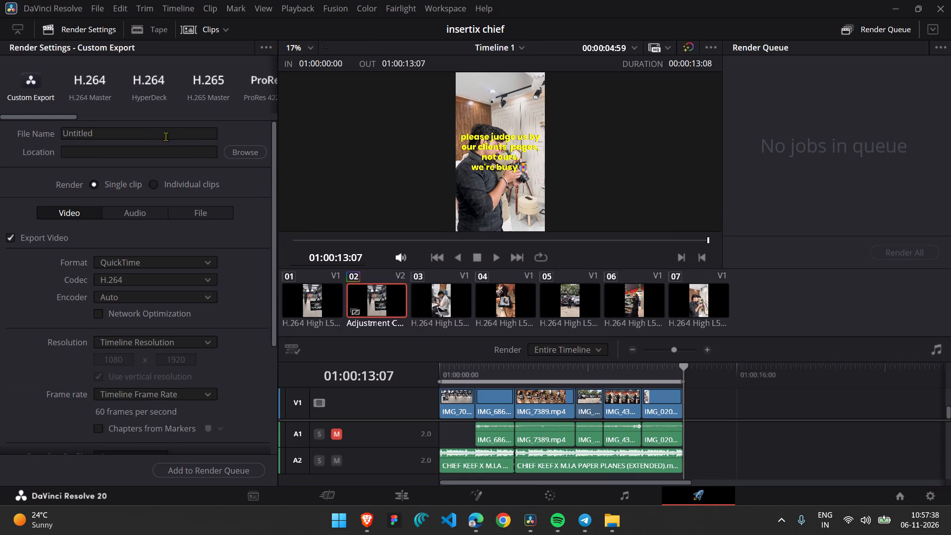
{"action": "double_click", "coordinate": [155, 132]}
{"action": "key", "text": "BackSpace"}
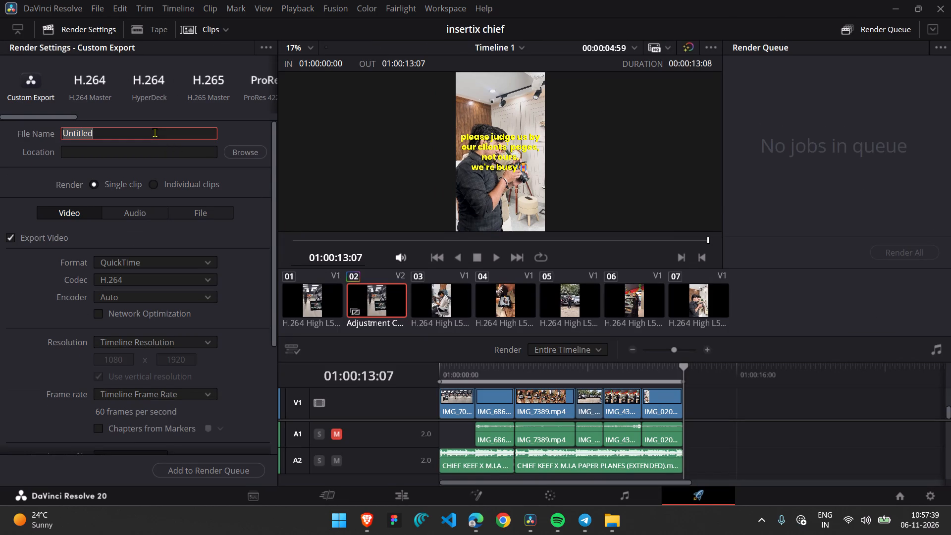
{"action": "key", "text": "BackSpace"}
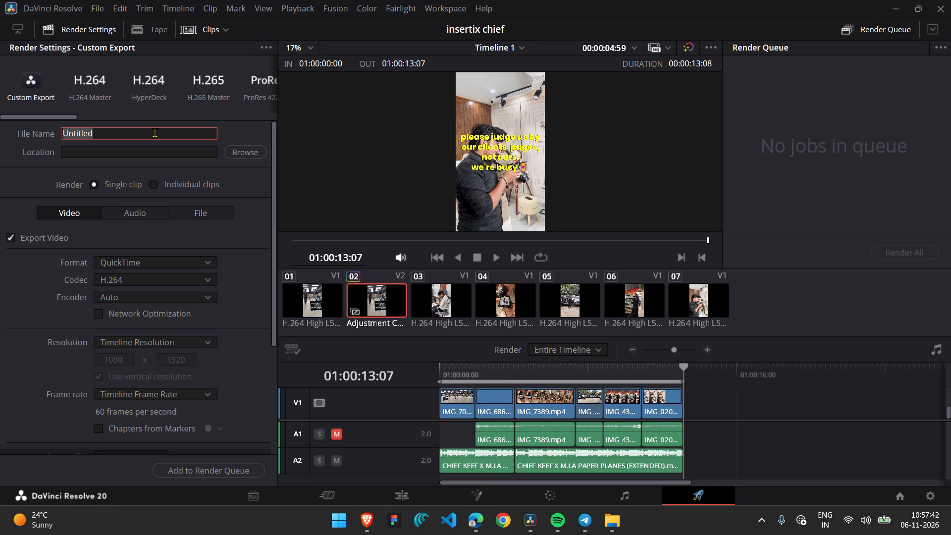
{"action": "key", "text": "BackSpace"}
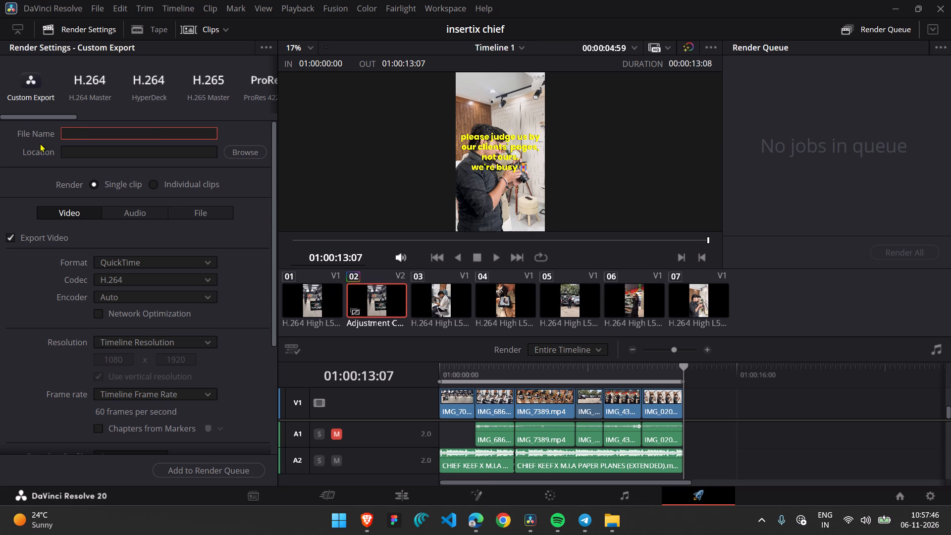
{"action": "type", "text": "insertix btsss"}
{"action": "key", "text": "BackSpace"}
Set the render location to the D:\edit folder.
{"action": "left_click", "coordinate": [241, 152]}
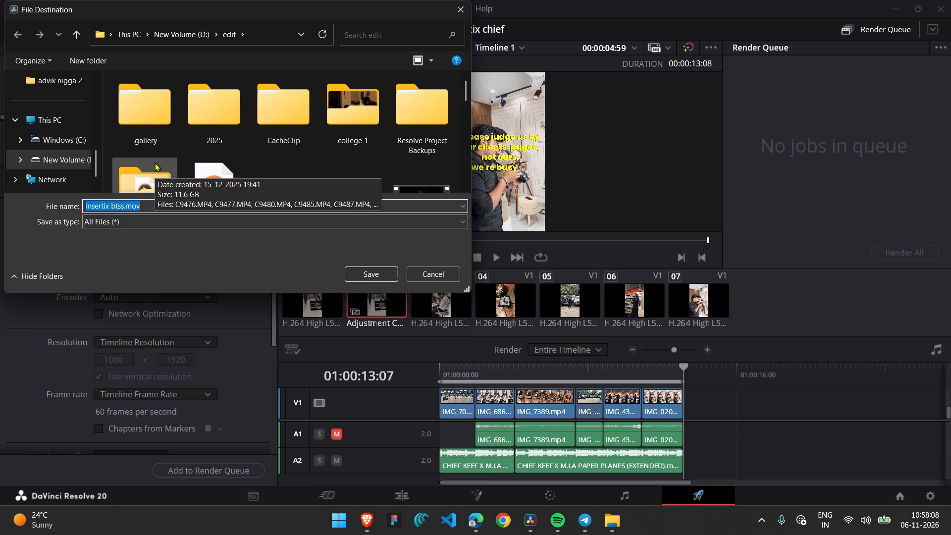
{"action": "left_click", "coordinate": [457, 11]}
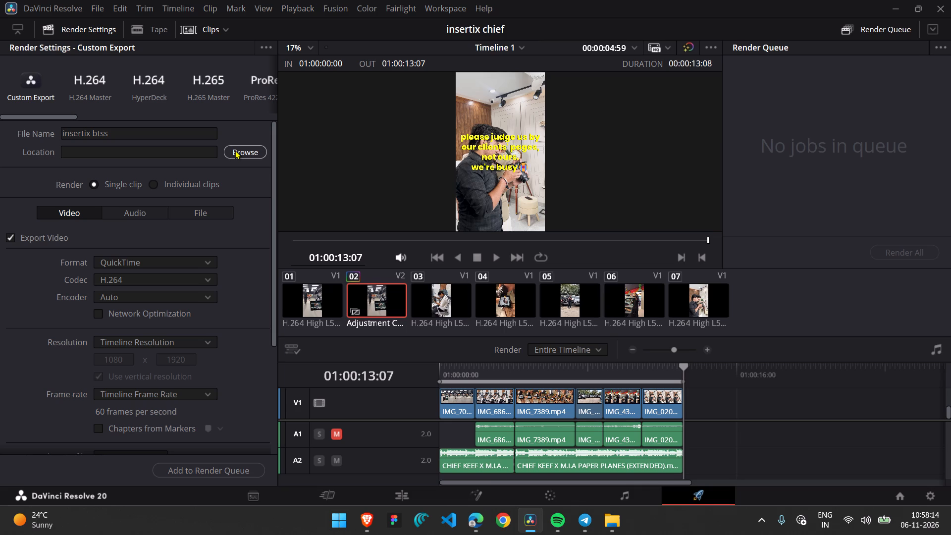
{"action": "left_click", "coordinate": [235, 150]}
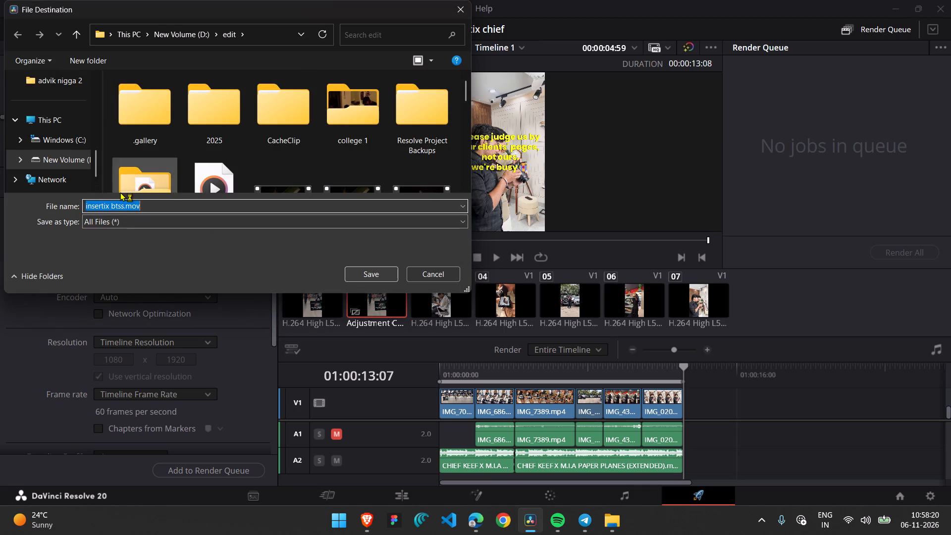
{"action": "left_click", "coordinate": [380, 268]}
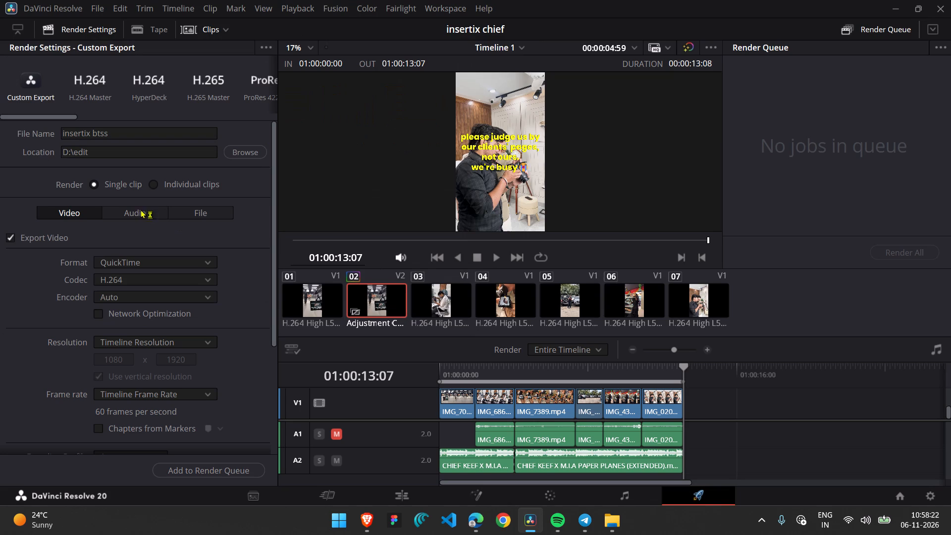
Set the render location to the D:\Downloads folder, keeping the file name insertix btss.
{"action": "left_click", "coordinate": [231, 156]}
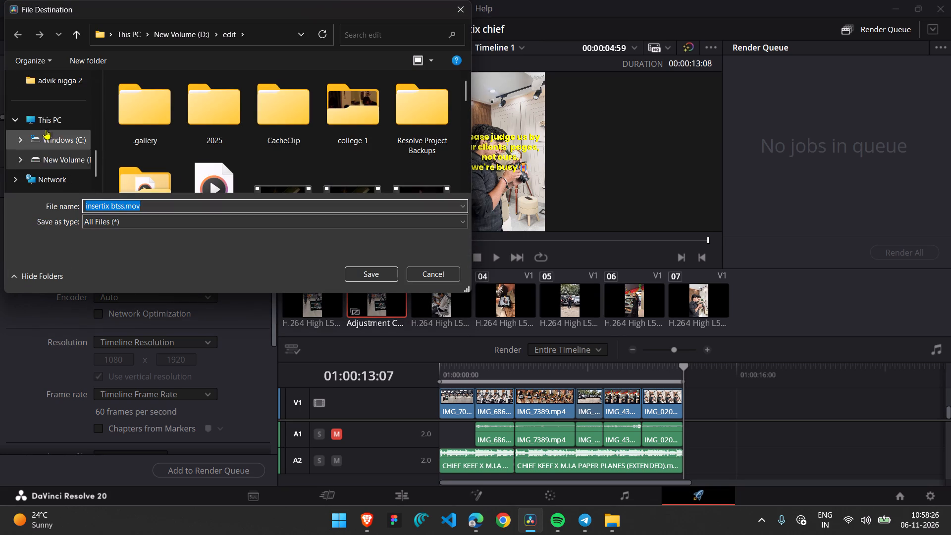
{"action": "scroll", "coordinate": [46, 128], "scroll_direction": "up", "scroll_amount": 3}
{"action": "scroll", "coordinate": [51, 184], "scroll_direction": "down", "scroll_amount": 1}
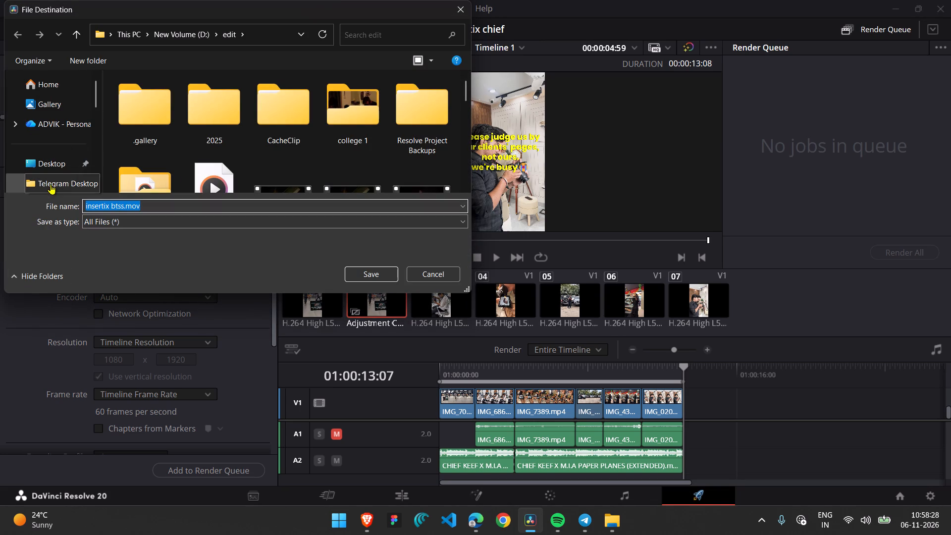
{"action": "scroll", "coordinate": [56, 158], "scroll_direction": "down", "scroll_amount": 1}
{"action": "scroll", "coordinate": [66, 99], "scroll_direction": "up", "scroll_amount": 5}
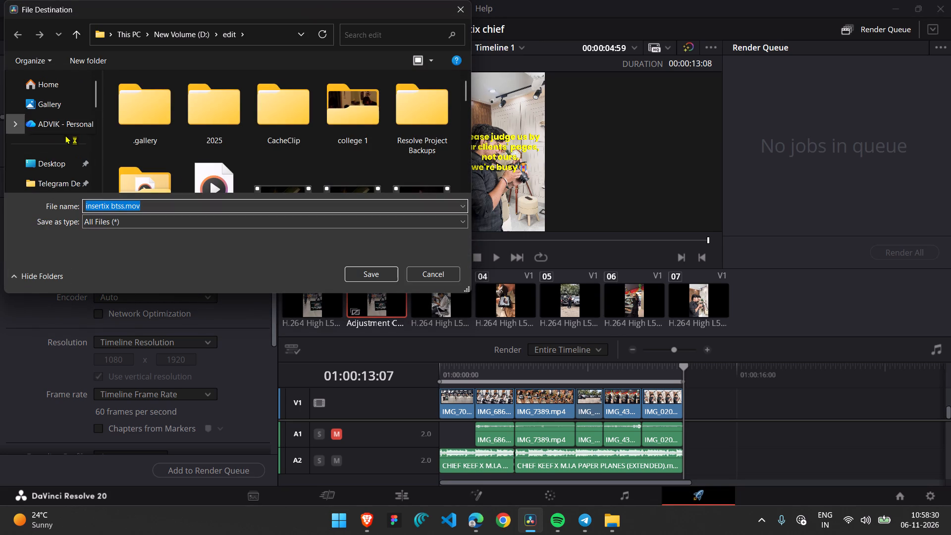
{"action": "scroll", "coordinate": [65, 136], "scroll_direction": "down", "scroll_amount": 1}
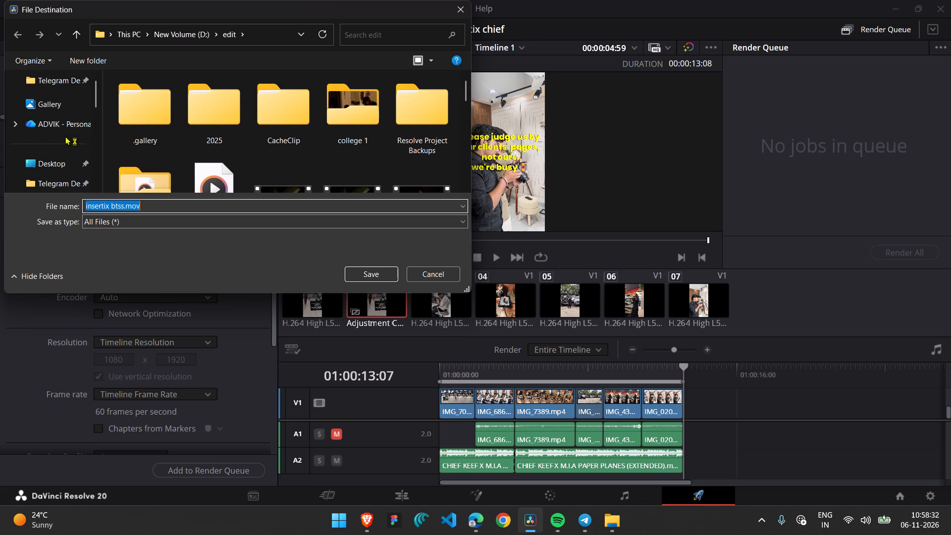
{"action": "left_click", "coordinate": [63, 109]}
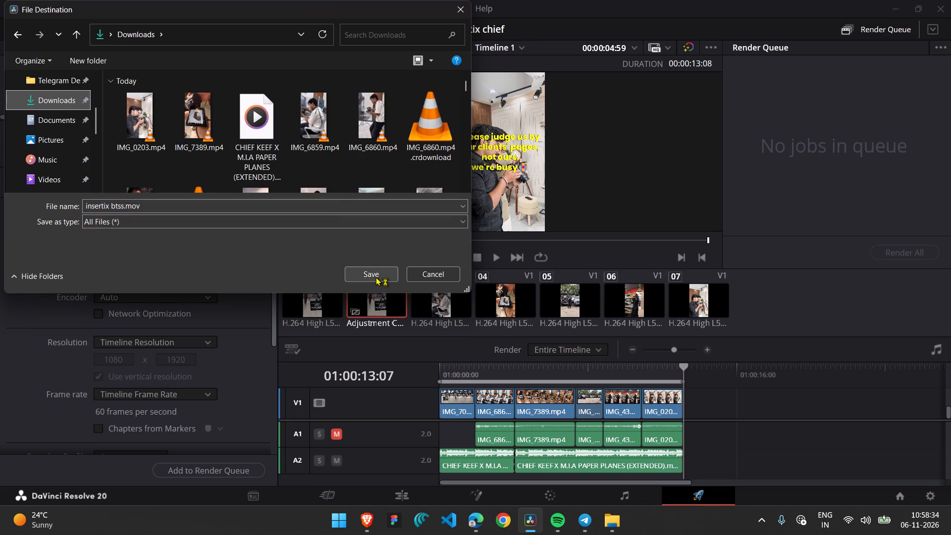
{"action": "left_click", "coordinate": [375, 276]}
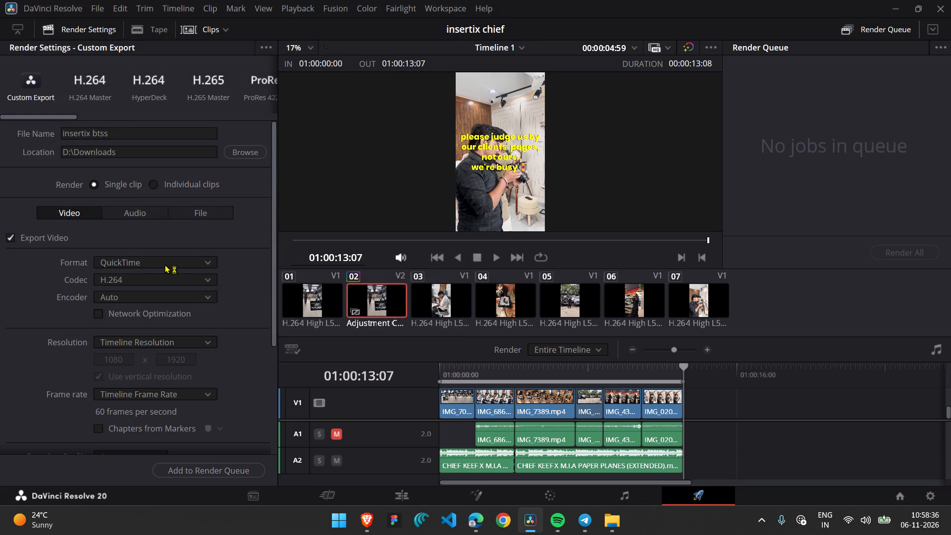
Set the export format to MP4 with the H.265 codec.
{"action": "left_click", "coordinate": [166, 260]}
{"action": "left_click", "coordinate": [138, 347]}
{"action": "left_click", "coordinate": [143, 283]}
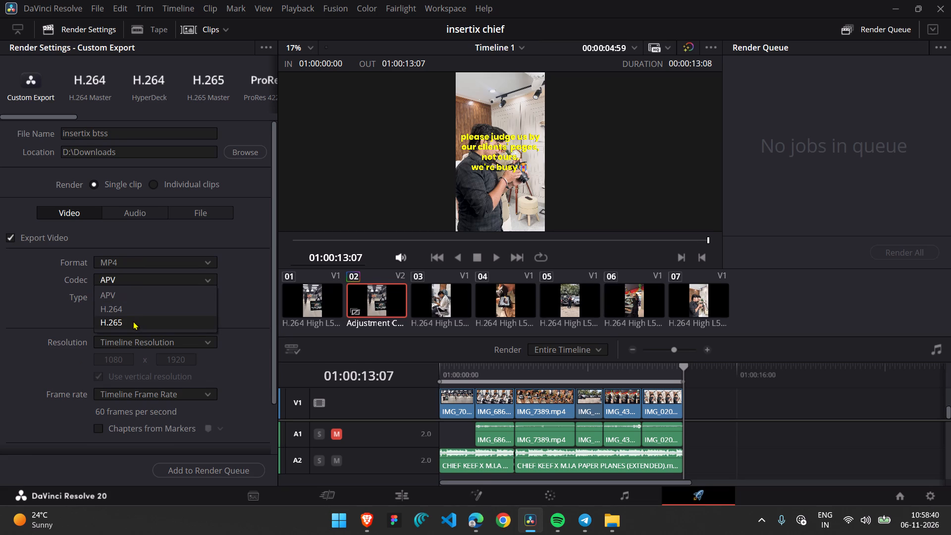
{"action": "left_click", "coordinate": [133, 321]}
Change the export video codec to H.264.
{"action": "scroll", "coordinate": [232, 315], "scroll_direction": "down", "scroll_amount": 1}
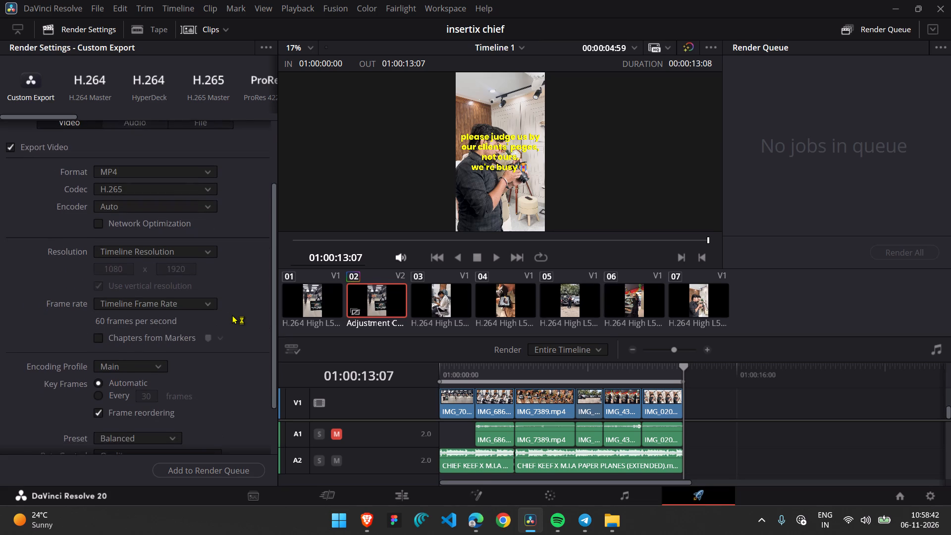
{"action": "scroll", "coordinate": [232, 315], "scroll_direction": "down", "scroll_amount": 1}
{"action": "left_click", "coordinate": [198, 248]}
{"action": "left_click", "coordinate": [198, 248]}
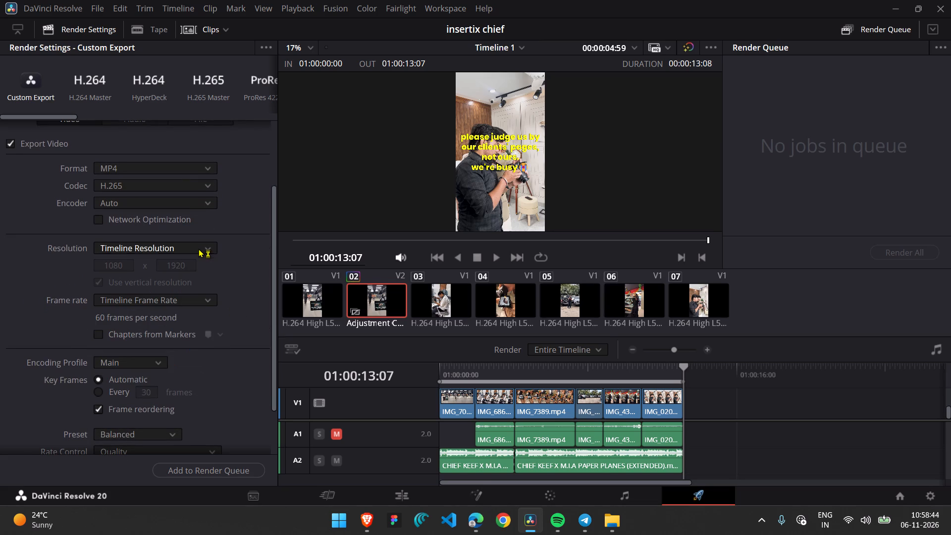
{"action": "left_click_drag", "start_coordinate": [208, 187], "coordinate": [196, 211]}
{"action": "left_click", "coordinate": [196, 211]}
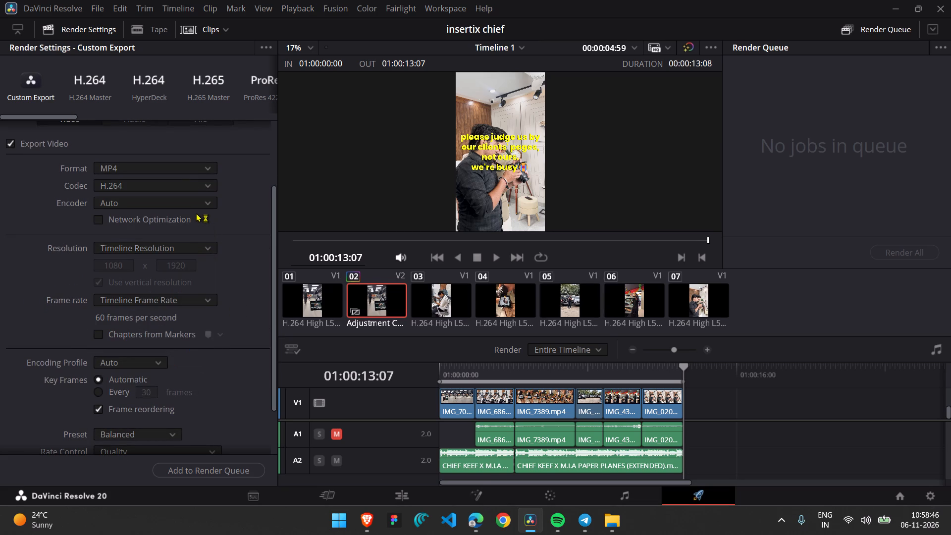
Set the export resolution to 2160 x 3840 Ultra HD and the encoding preset to Quality.
{"action": "left_click", "coordinate": [197, 250]}
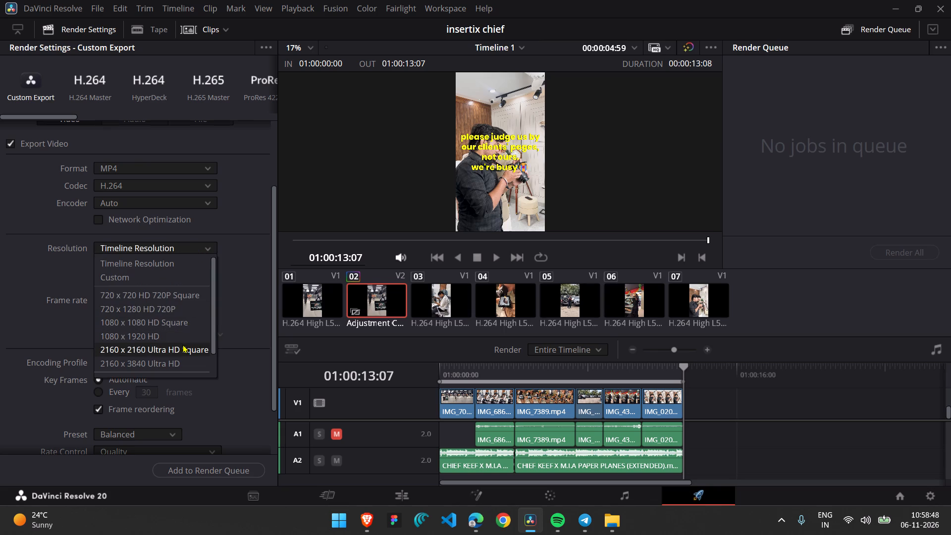
{"action": "left_click", "coordinate": [177, 358]}
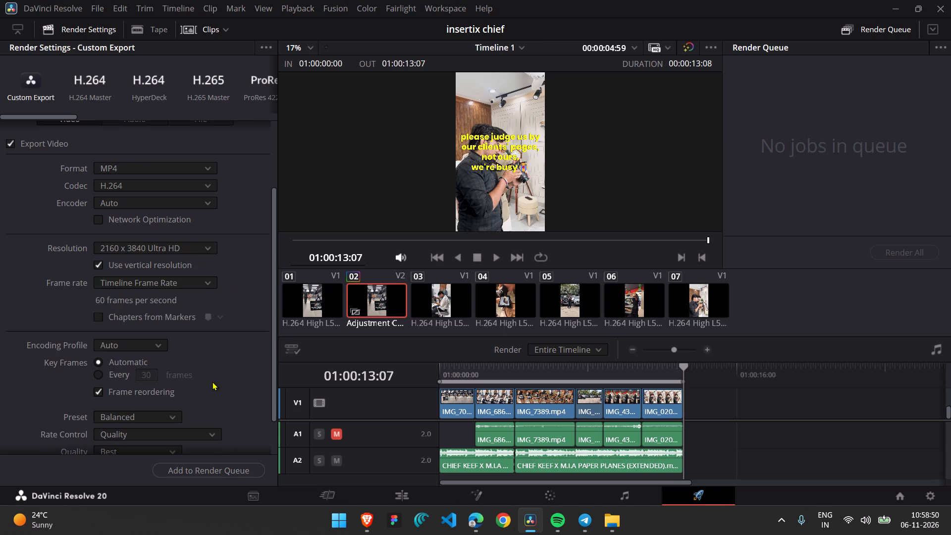
{"action": "scroll", "coordinate": [212, 381], "scroll_direction": "down", "scroll_amount": 1}
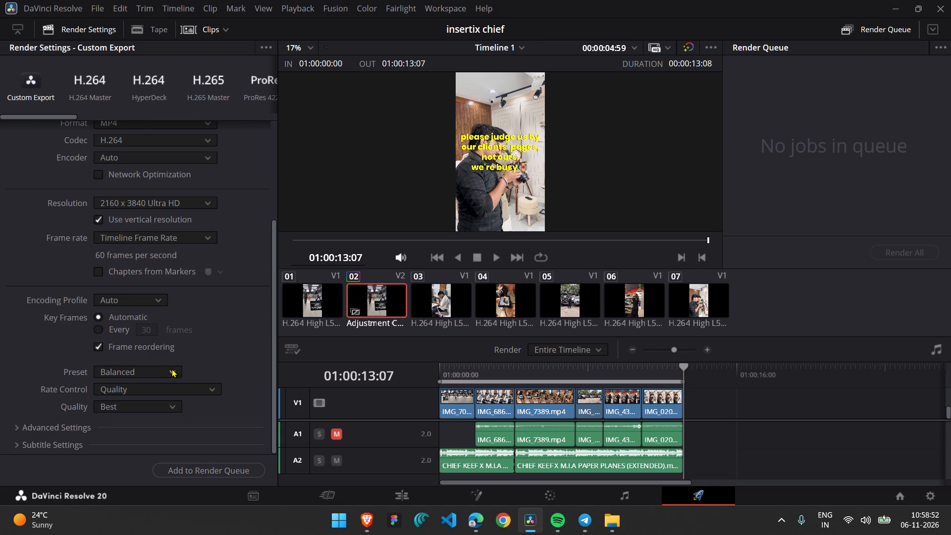
{"action": "left_click", "coordinate": [171, 369]}
{"action": "left_click", "coordinate": [154, 412]}
Add the timeline to the render queue, accepting the higher-resolution render, and start rendering all jobs.
{"action": "left_click", "coordinate": [230, 472]}
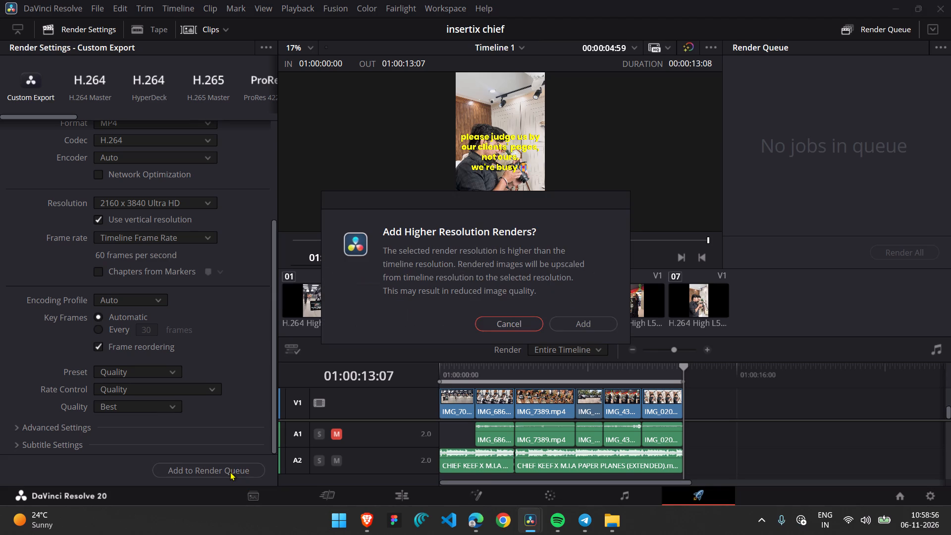
{"action": "left_click", "coordinate": [600, 321]}
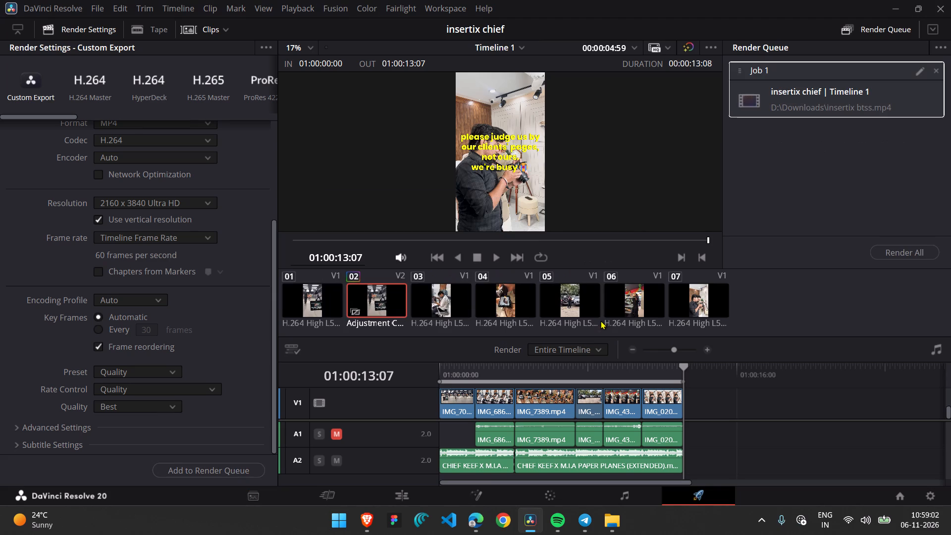
{"action": "left_click", "coordinate": [903, 251]}
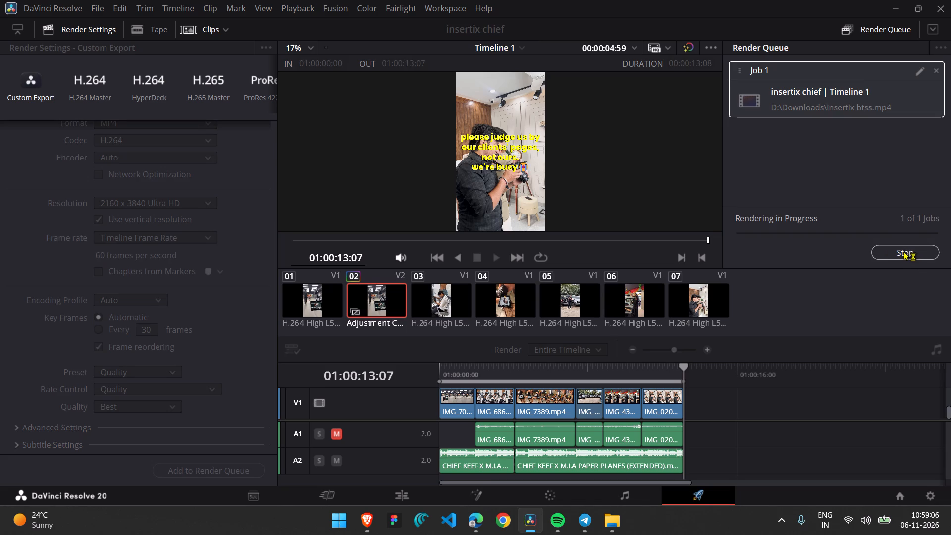
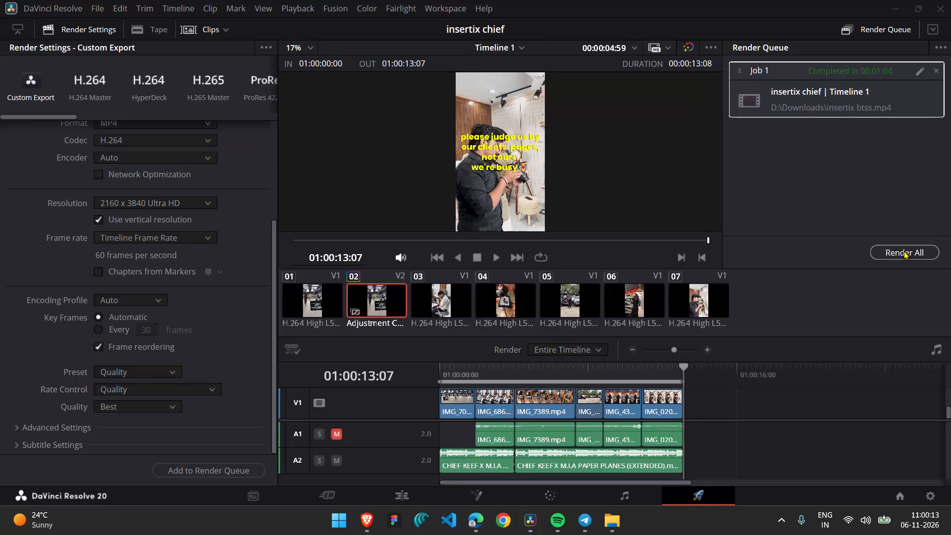
Search the system for "w" and launch the top matching result.
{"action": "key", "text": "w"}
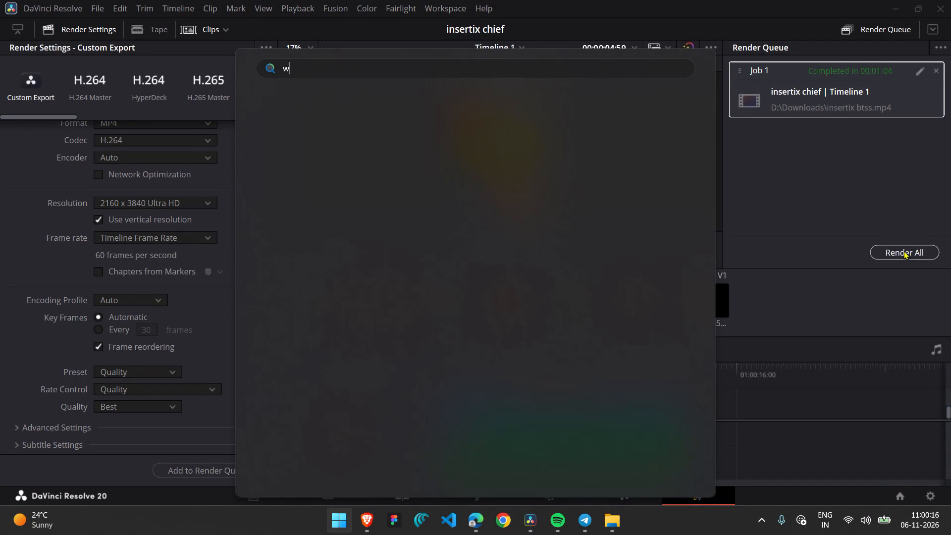
{"action": "key", "text": "Return"}
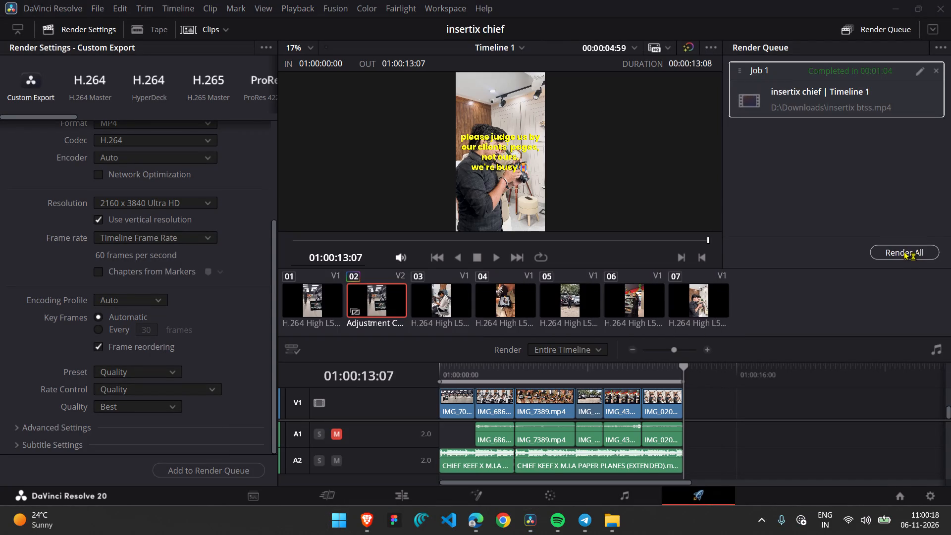
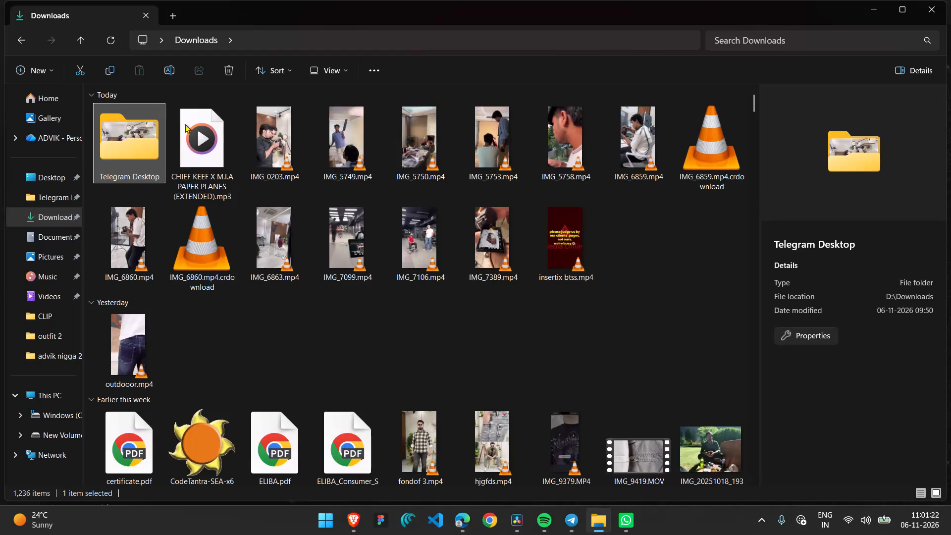
Play the exported insertix btss.mp4 from the Downloads folder in VLC to review it, and close the player.
{"action": "left_click", "coordinate": [591, 240]}
{"action": "double_click", "coordinate": [591, 240]}
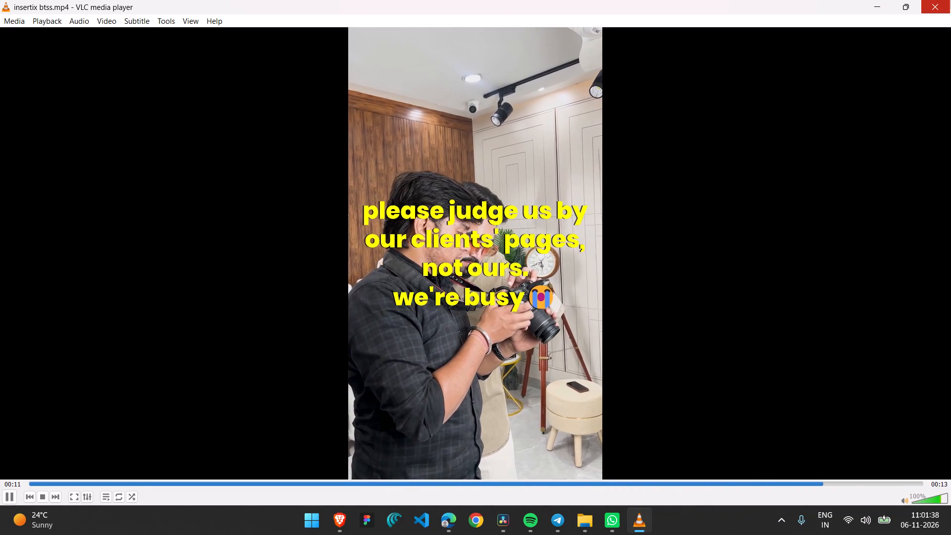
{"action": "left_click", "coordinate": [950, 0]}
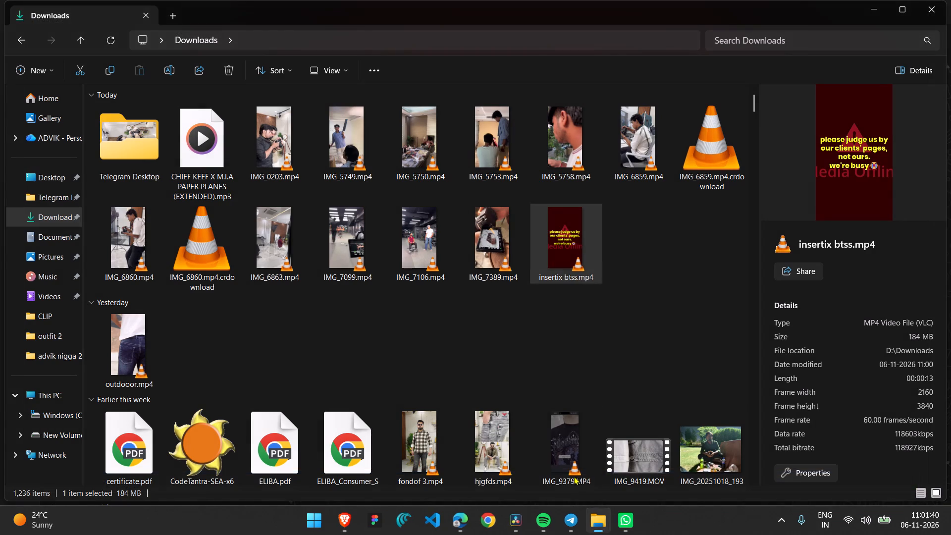
Switch to DaVinci Resolve and check the timeline's footage around the IMG_6860.mp4 clip in the preview and on the Edit page.
{"action": "left_click", "coordinate": [525, 525]}
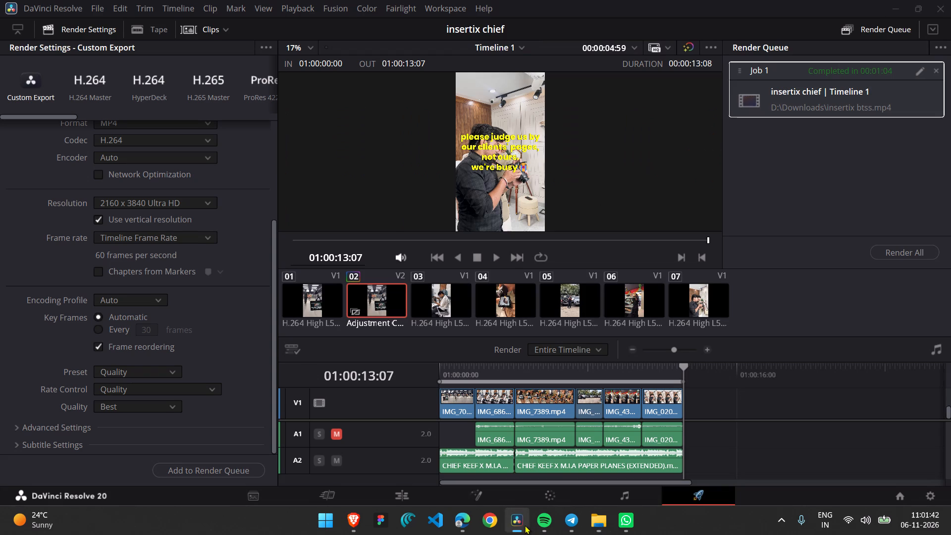
{"action": "left_click", "coordinate": [486, 370]}
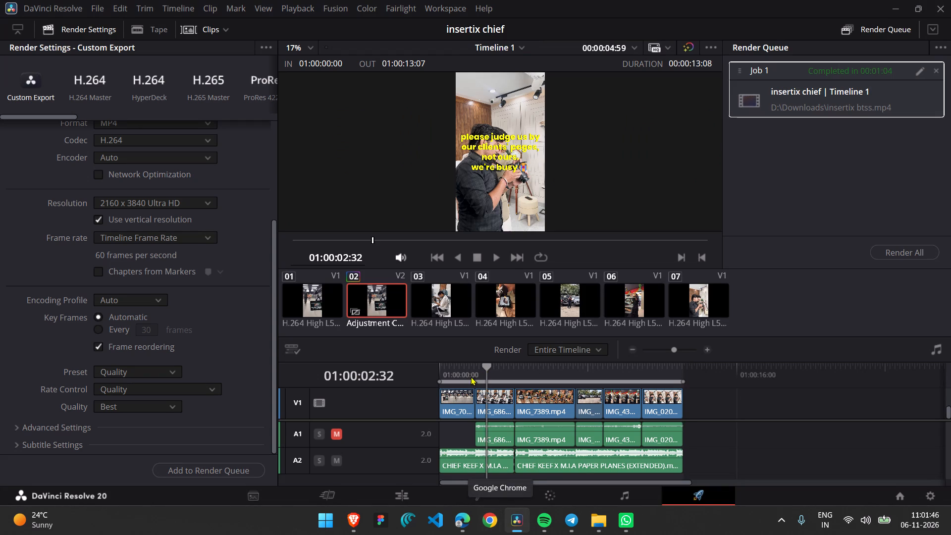
{"action": "left_click", "coordinate": [398, 496]}
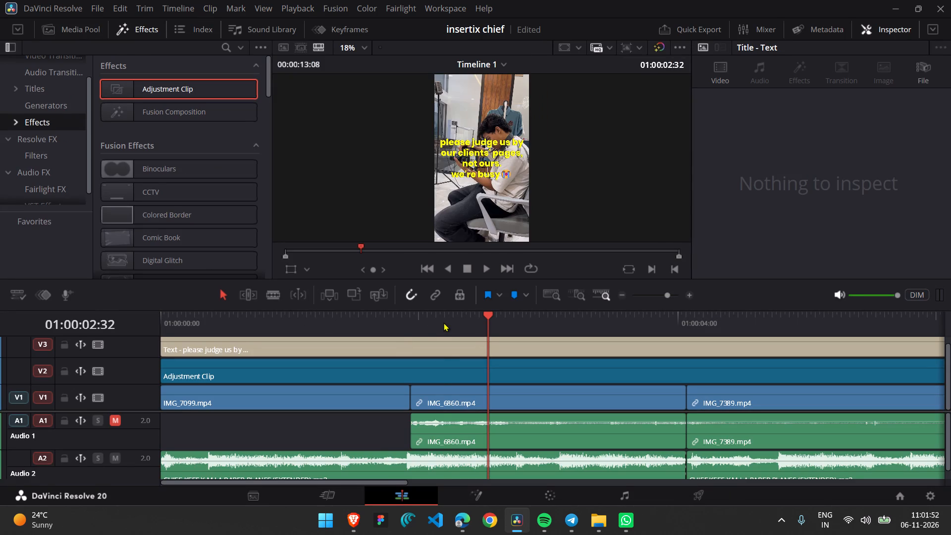
{"action": "left_click", "coordinate": [443, 322]}
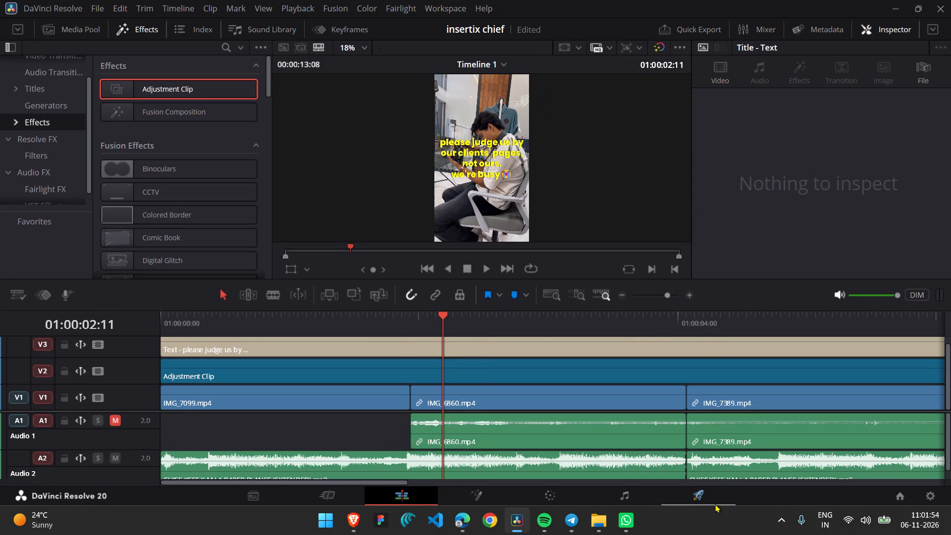
Return to the Deliver page's render settings and change the export file name to "insertix btssss".
{"action": "left_click", "coordinate": [701, 498]}
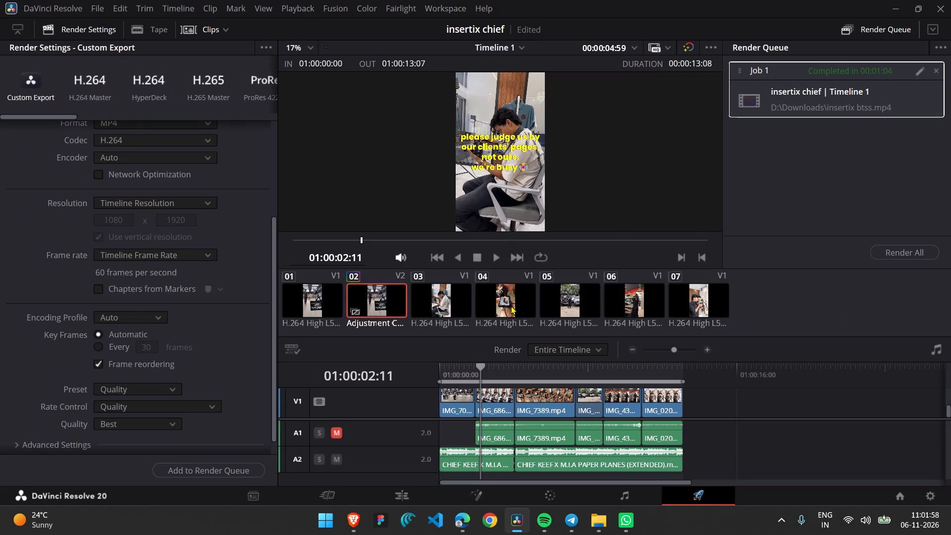
{"action": "scroll", "coordinate": [112, 266], "scroll_direction": "up", "scroll_amount": 4}
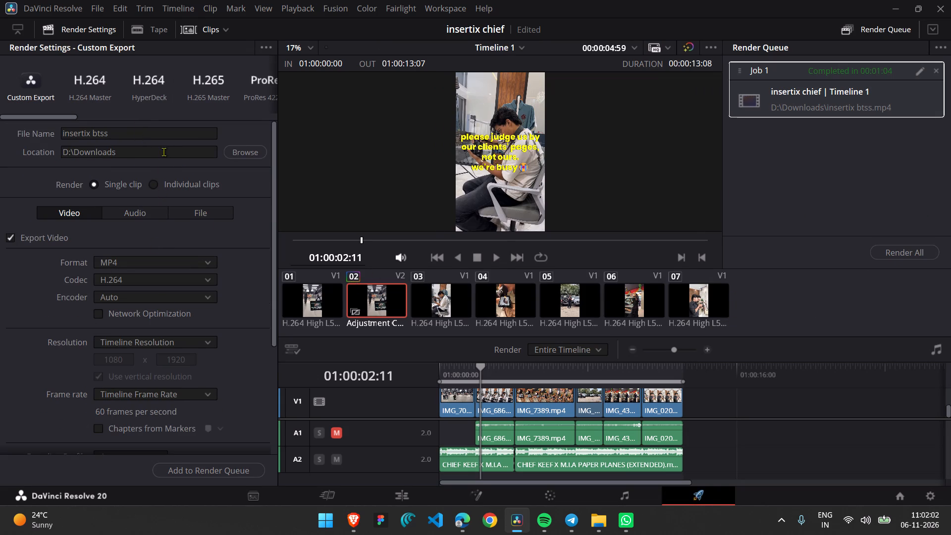
{"action": "left_click", "coordinate": [159, 134]}
{"action": "type", "text": "ss"}
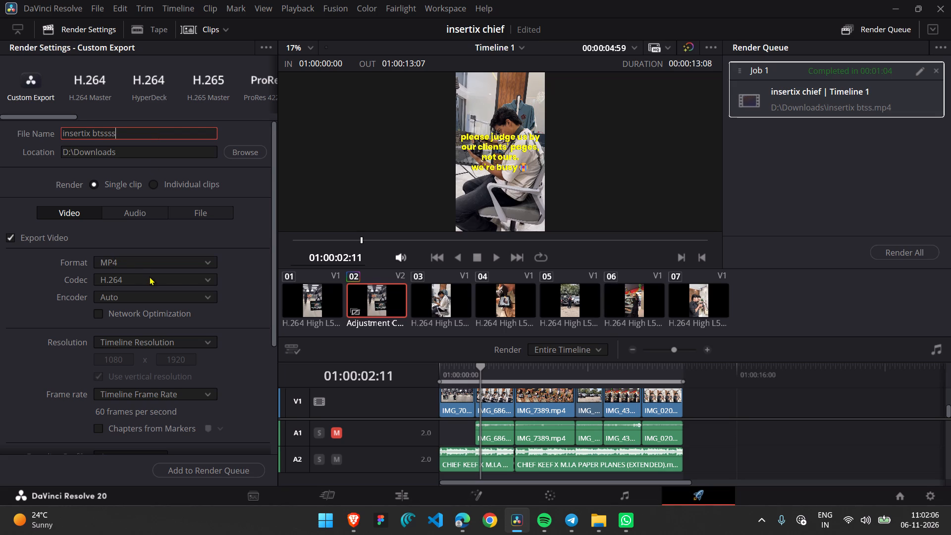
Set the export codec to H.265 and the resolution to 2160 x 3840 Ultra HD.
{"action": "left_click", "coordinate": [174, 276]}
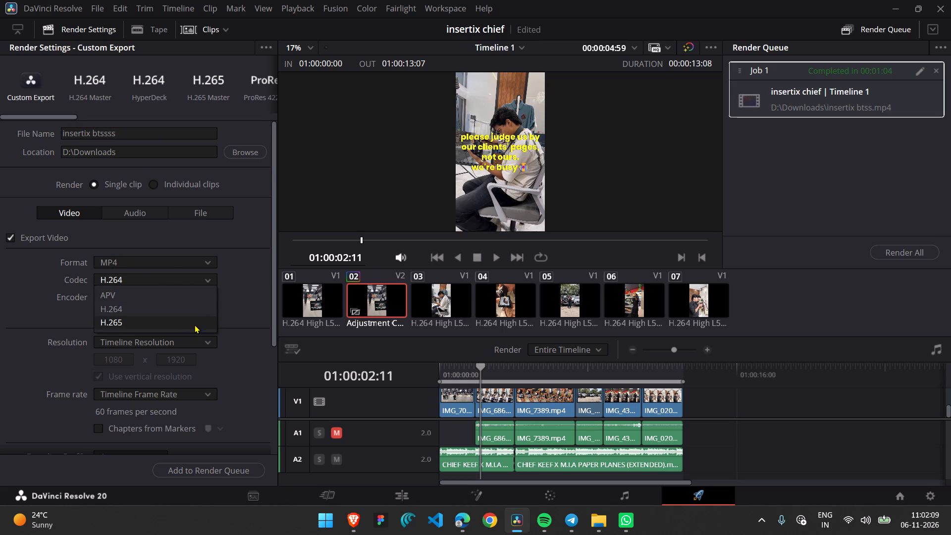
{"action": "left_click", "coordinate": [194, 324]}
{"action": "left_click", "coordinate": [192, 344]}
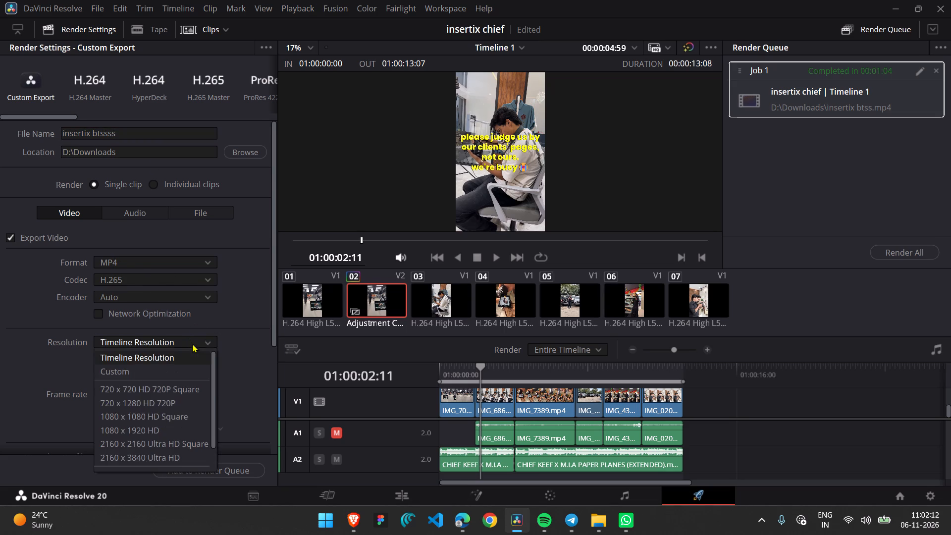
{"action": "left_click", "coordinate": [192, 344]}
{"action": "left_click_drag", "start_coordinate": [201, 346], "coordinate": [182, 441]}
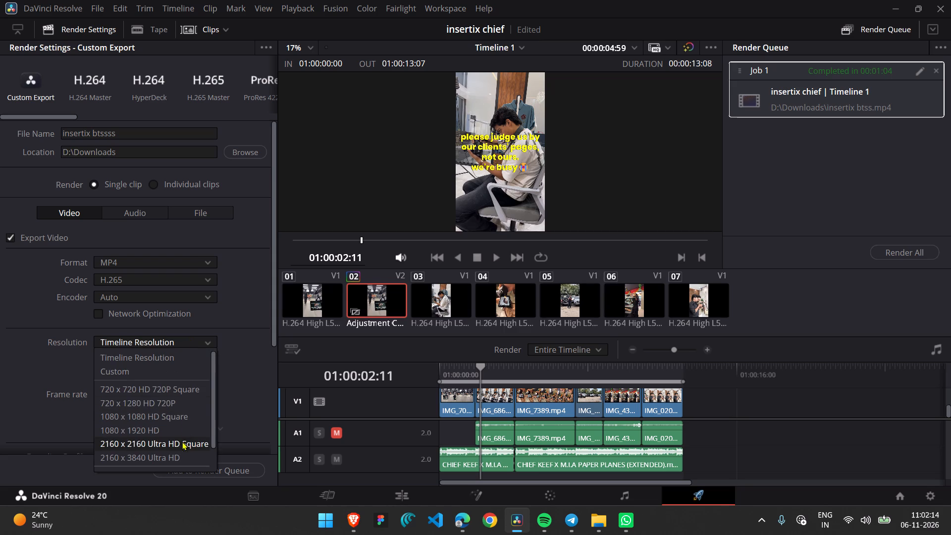
{"action": "left_click_drag", "start_coordinate": [182, 441], "coordinate": [180, 456]}
{"action": "left_click", "coordinate": [180, 456]}
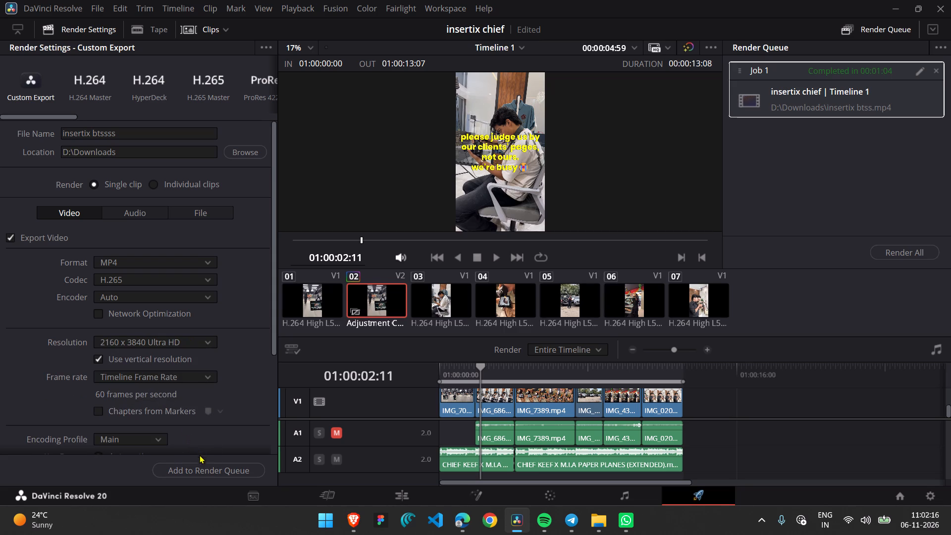
Add the timeline to the render queue as a second job and render that job.
{"action": "left_click", "coordinate": [199, 466]}
{"action": "left_click", "coordinate": [574, 326]}
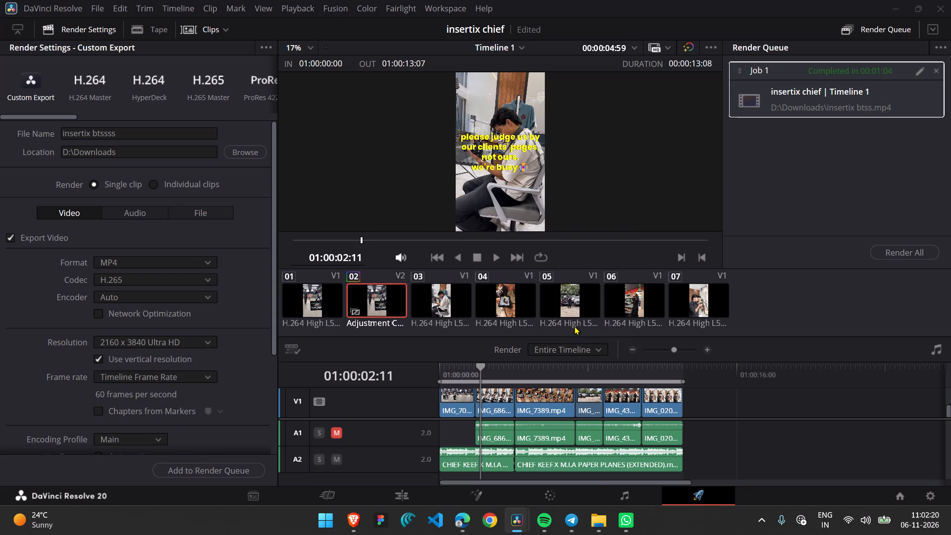
{"action": "left_click", "coordinate": [925, 250]}
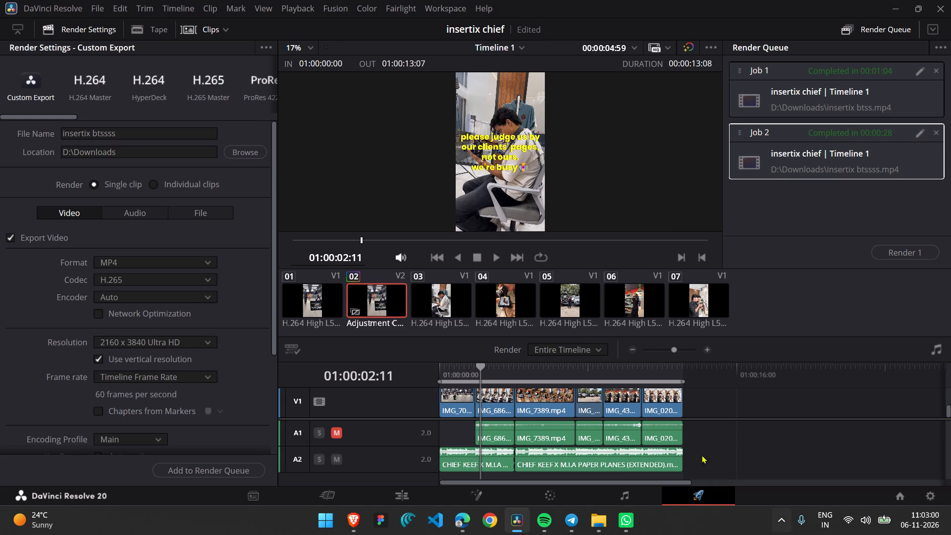
Switch to the Downloads folder in File Explorer, play insertix btssss.mp4 to review the render, and close the player.
{"action": "left_click", "coordinate": [599, 517]}
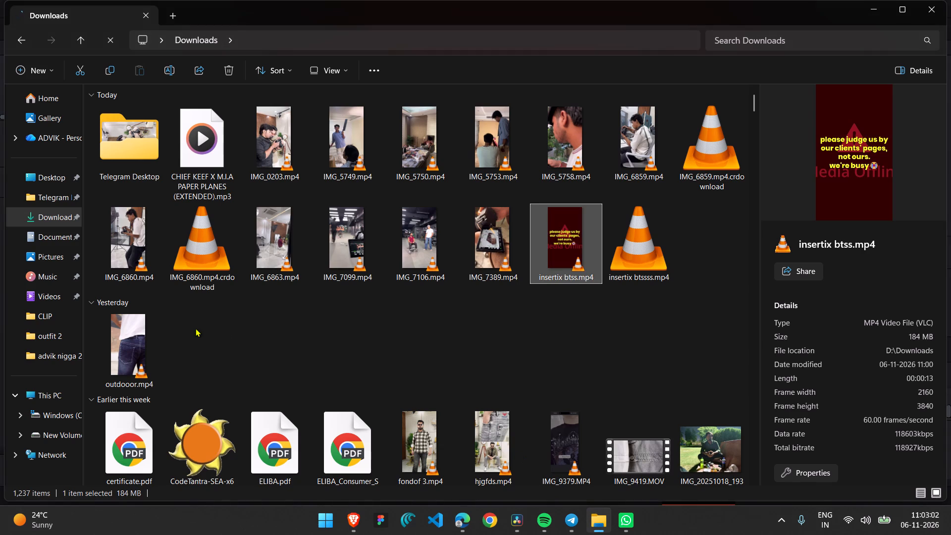
{"action": "left_click", "coordinate": [656, 238]}
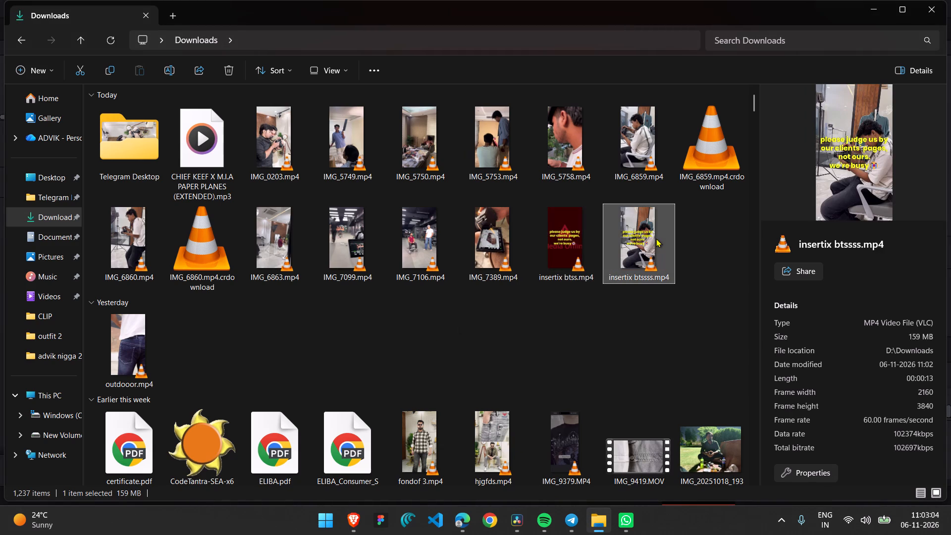
{"action": "double_click", "coordinate": [656, 238]}
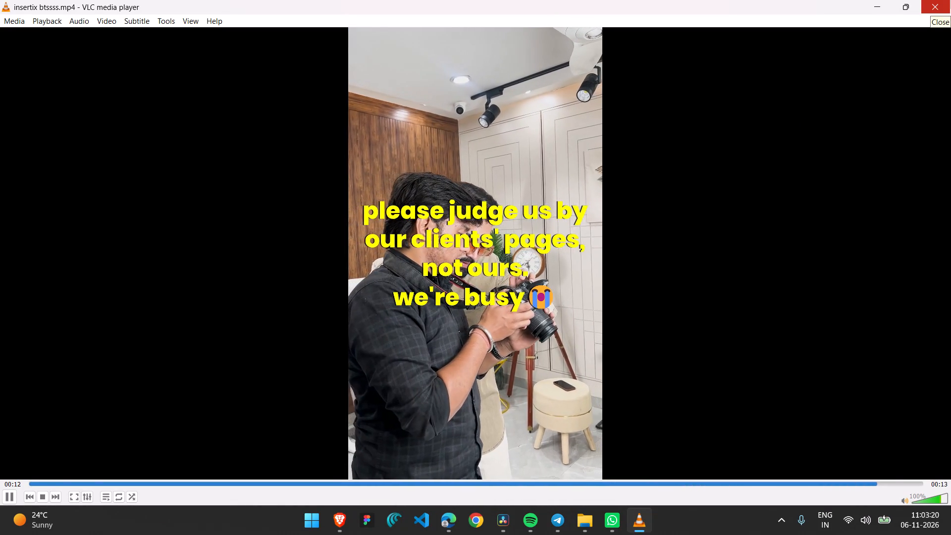
{"action": "left_click", "coordinate": [950, 0]}
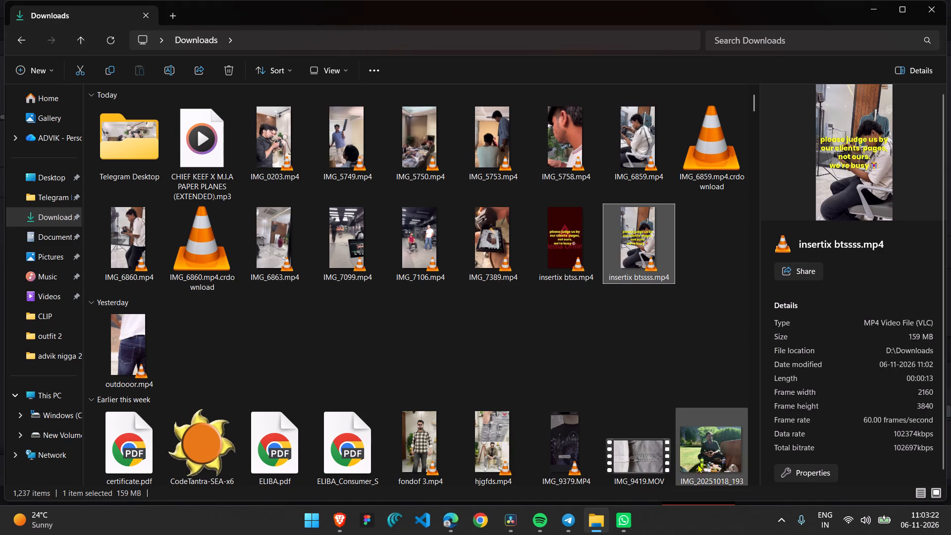
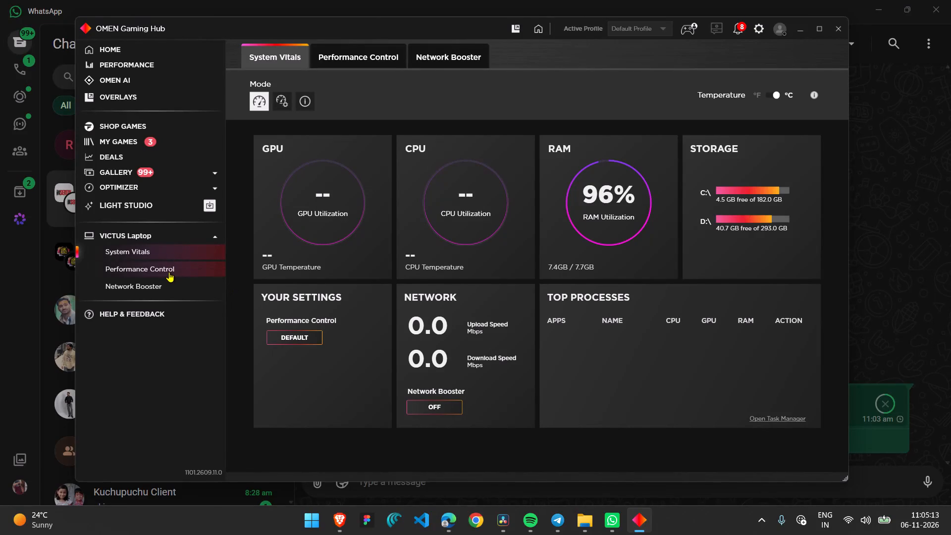
Open the VICTUS laptop's performance control settings in OMEN Gaming Hub and set the fan speed to MAX.
{"action": "left_click", "coordinate": [169, 272]}
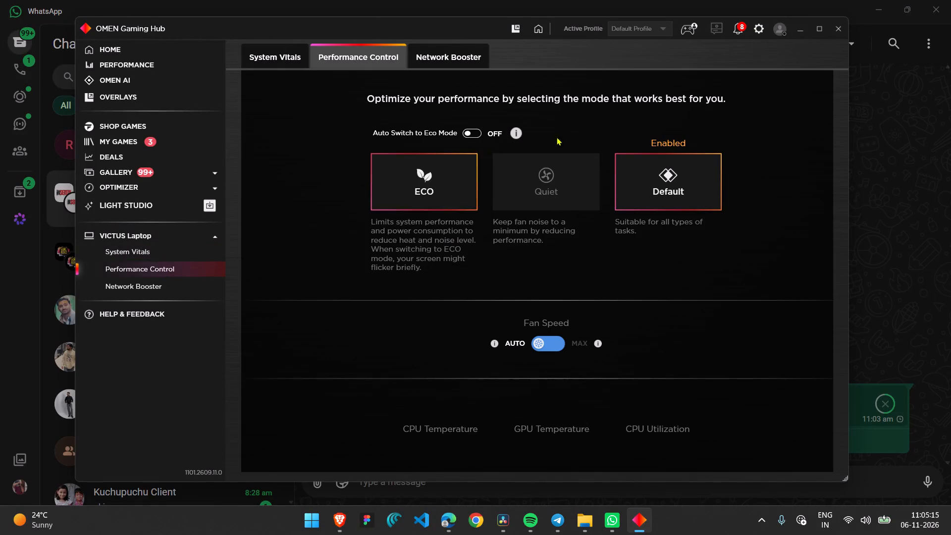
{"action": "left_click", "coordinate": [560, 343]}
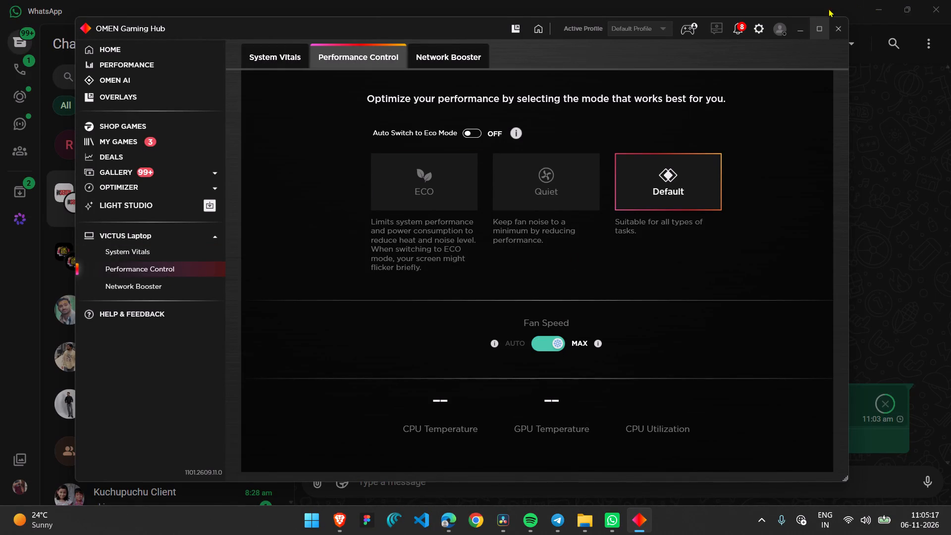
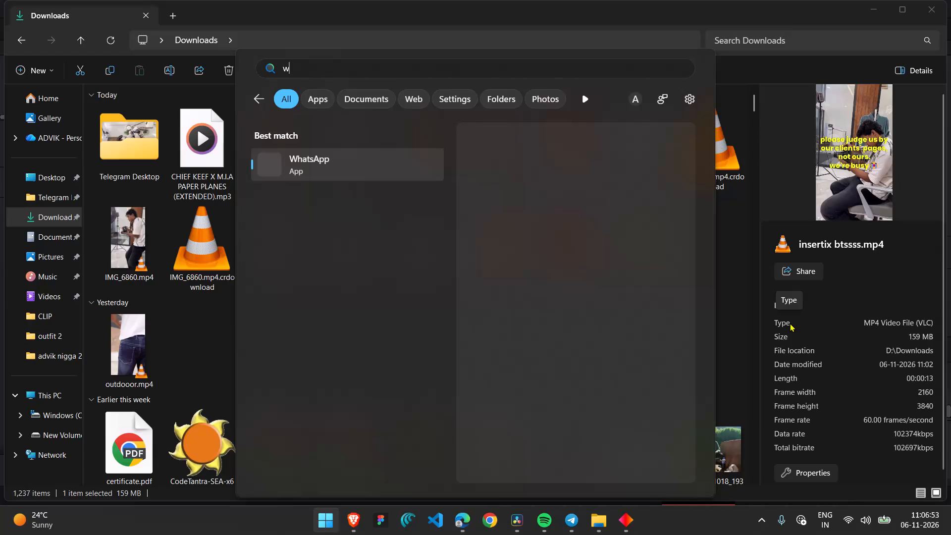
Launch WhatsApp from the system search results.
{"action": "key", "text": "Return"}
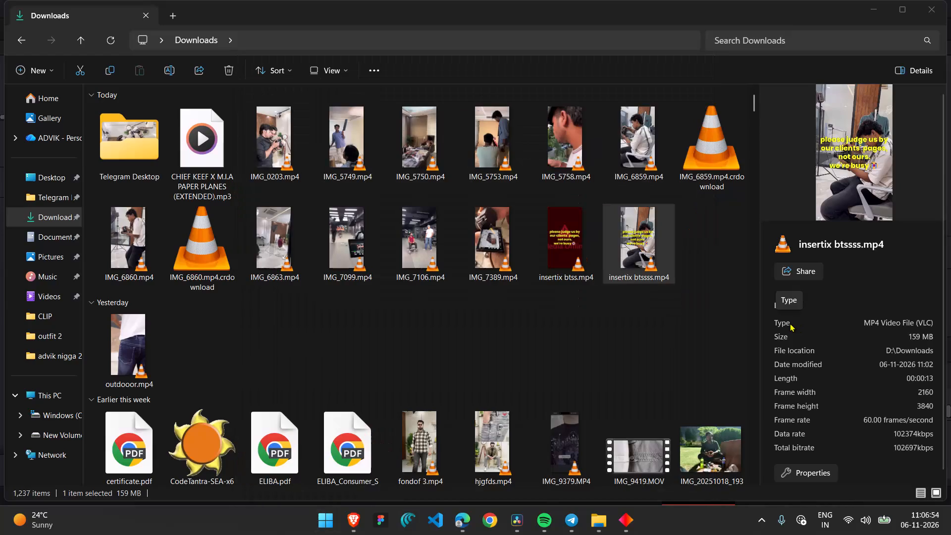
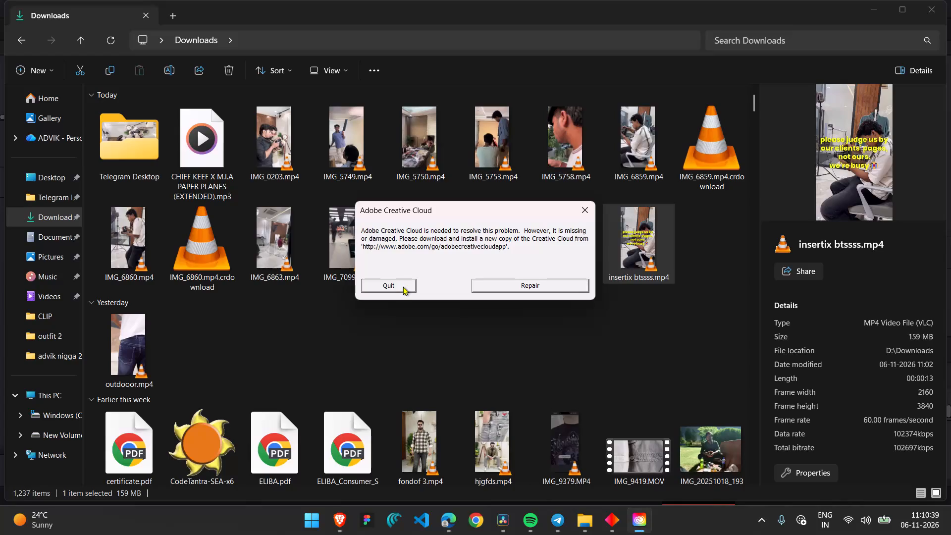
Quit the Adobe Creative Cloud error dialog and close the Downloads folder window.
{"action": "left_click", "coordinate": [403, 286]}
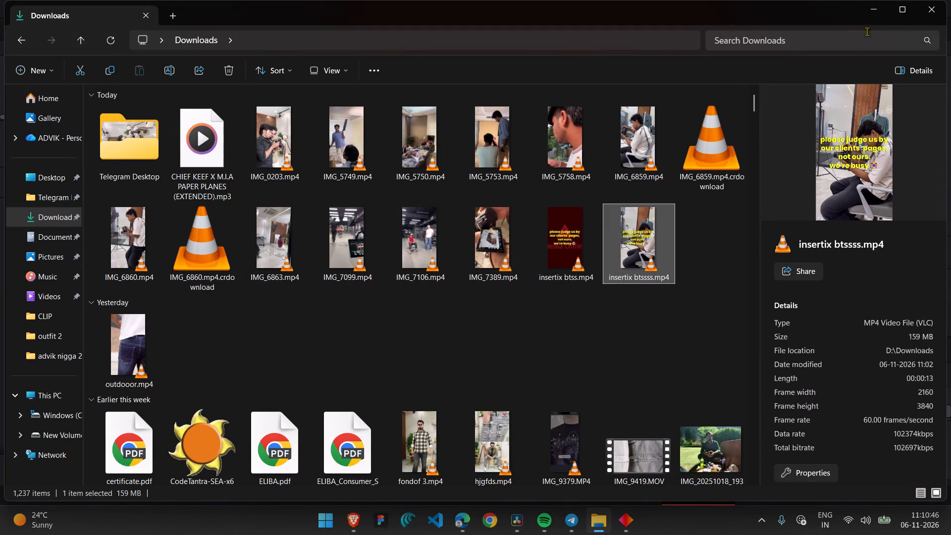
{"action": "left_click", "coordinate": [937, 11]}
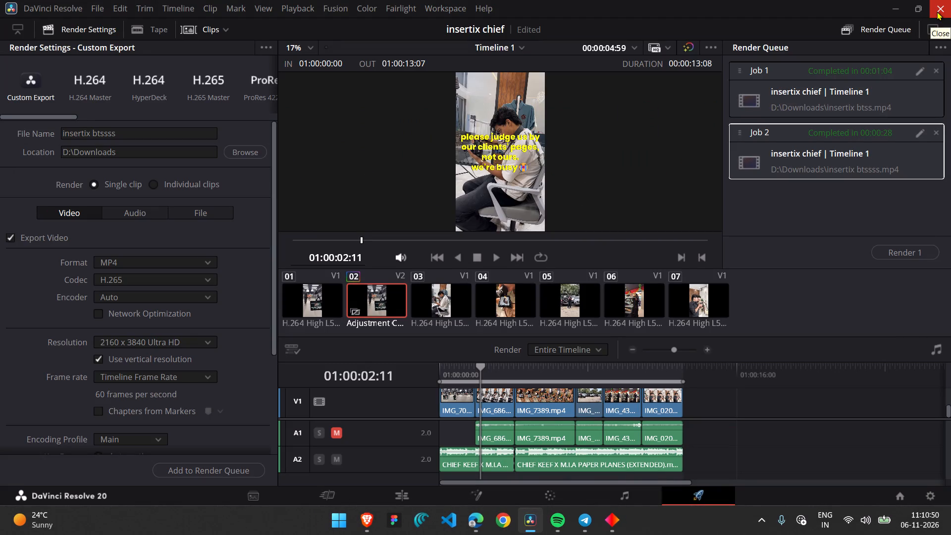
Close DaVinci Resolve with the insertix chief project.
{"action": "left_click", "coordinate": [937, 11]}
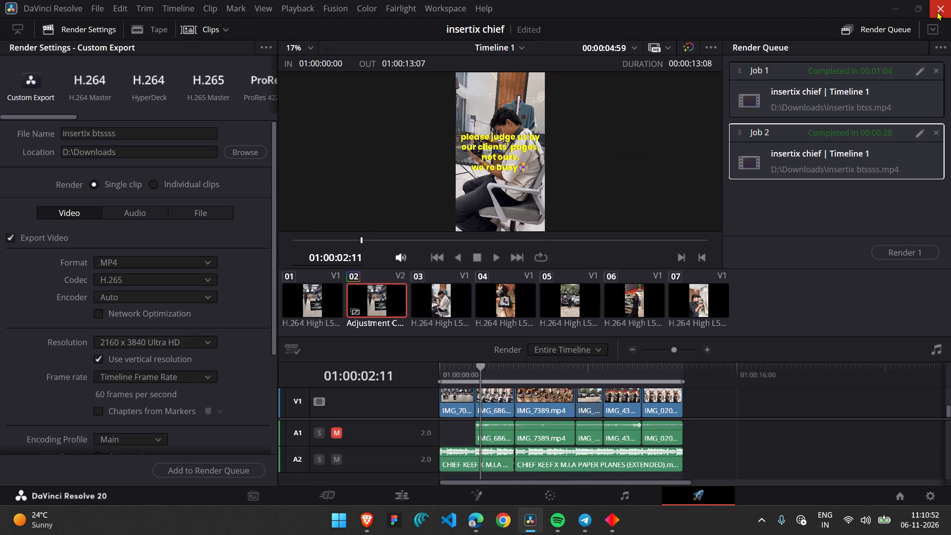
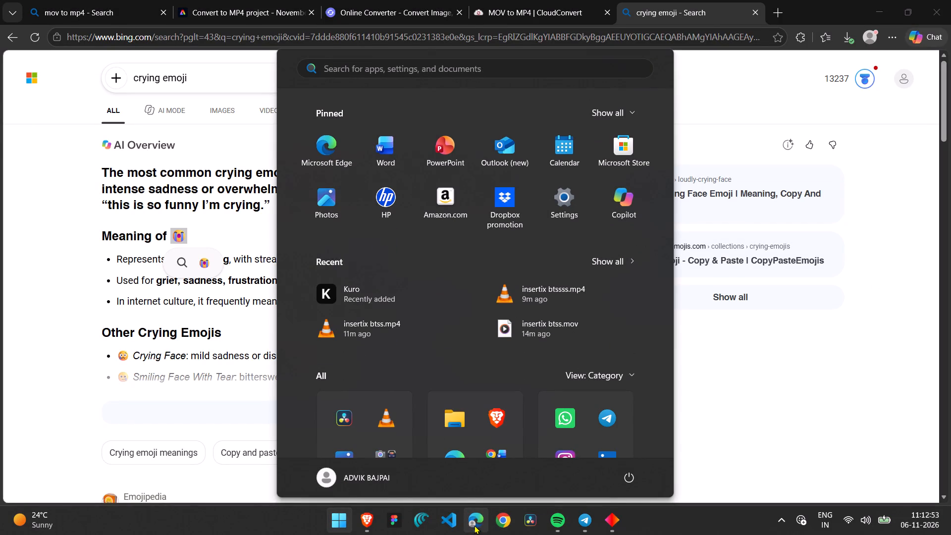
Launch DaVinci Resolve again.
{"action": "left_click", "coordinate": [529, 525]}
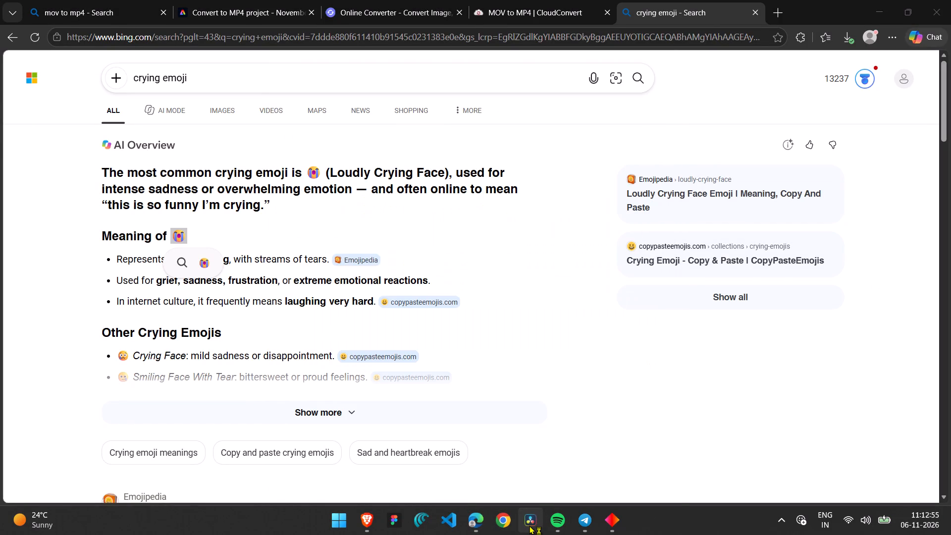
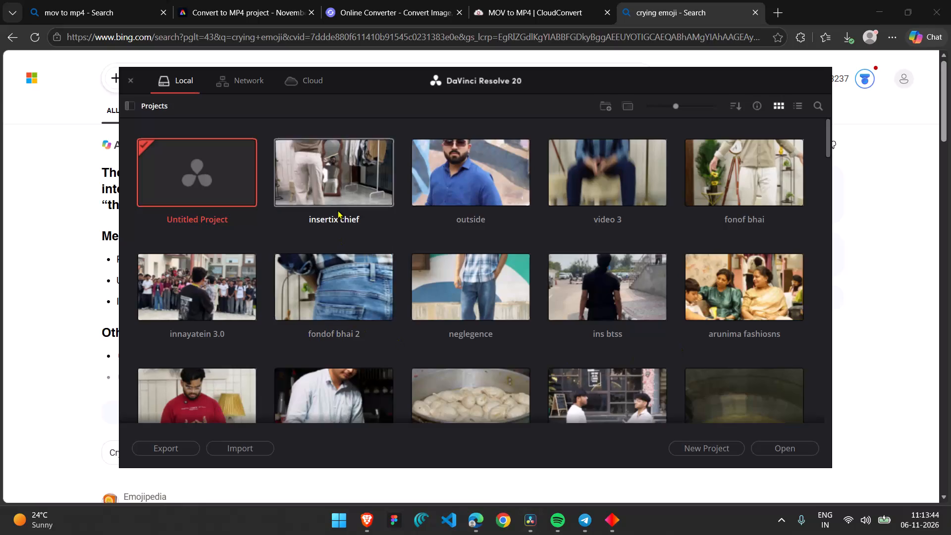
Open the "insertix chief" project and bring up its timeline on the Edit page.
{"action": "double_click", "coordinate": [335, 181]}
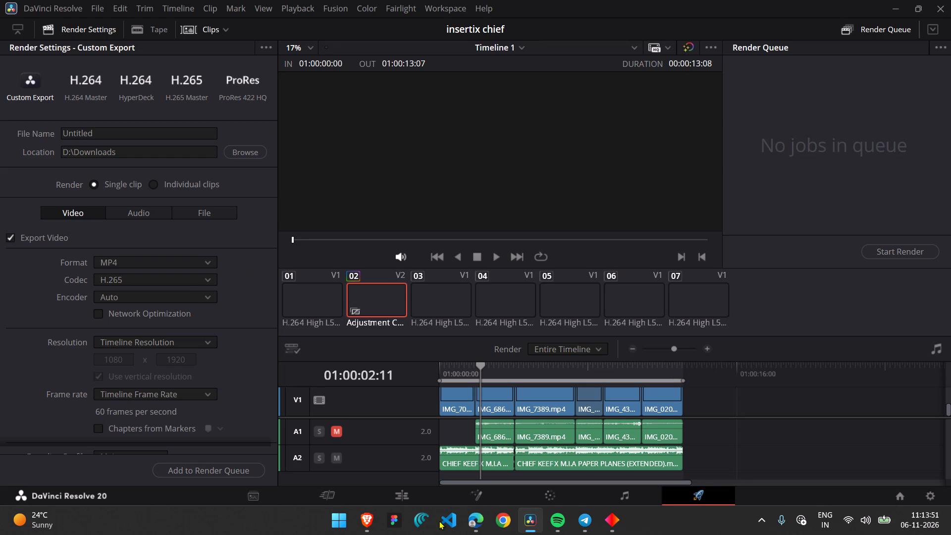
{"action": "left_click", "coordinate": [406, 494]}
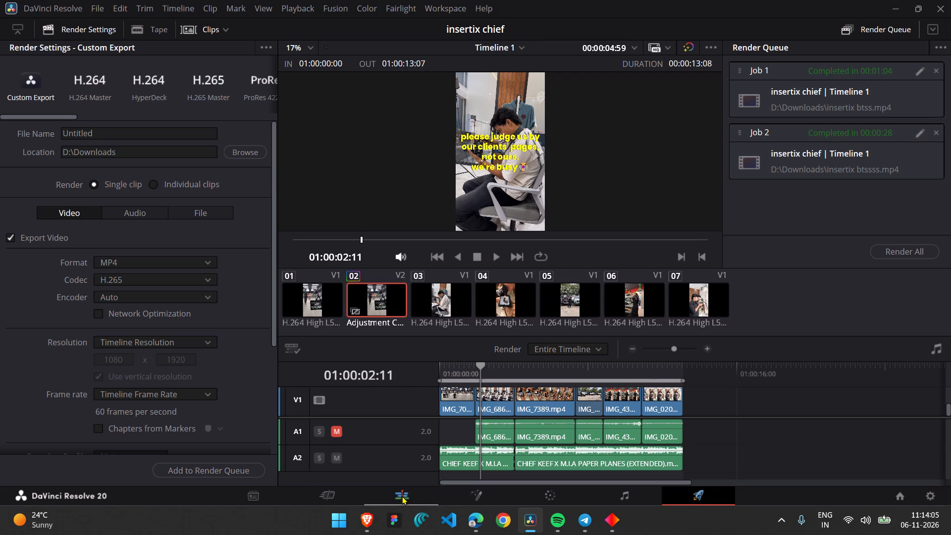
{"action": "left_click", "coordinate": [402, 496]}
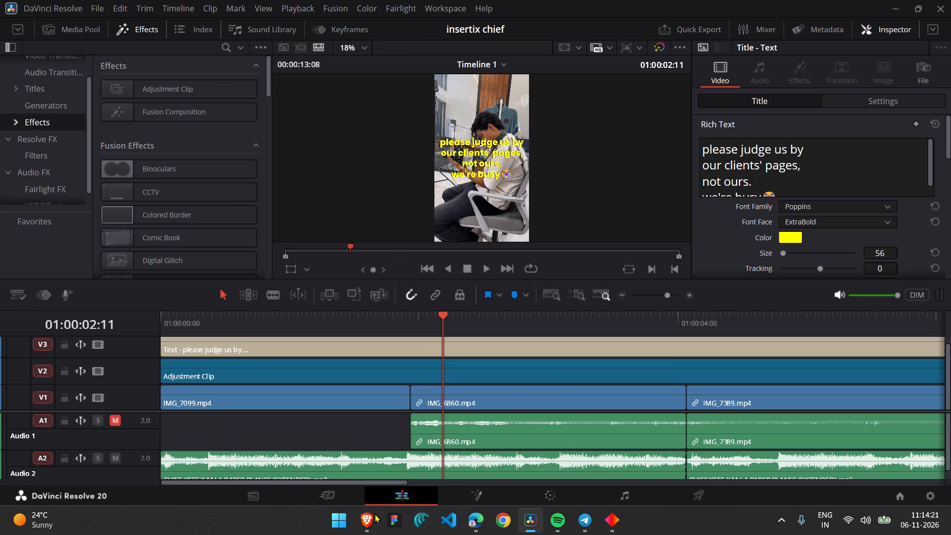
Delete the "please judge us by..." text title from video track V3.
{"action": "left_click", "coordinate": [415, 343]}
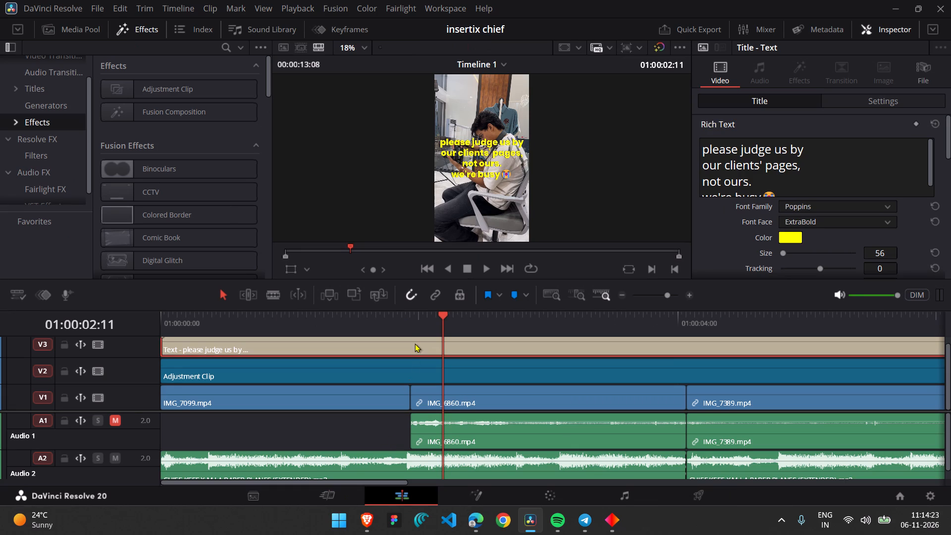
{"action": "key", "text": "BackSpace"}
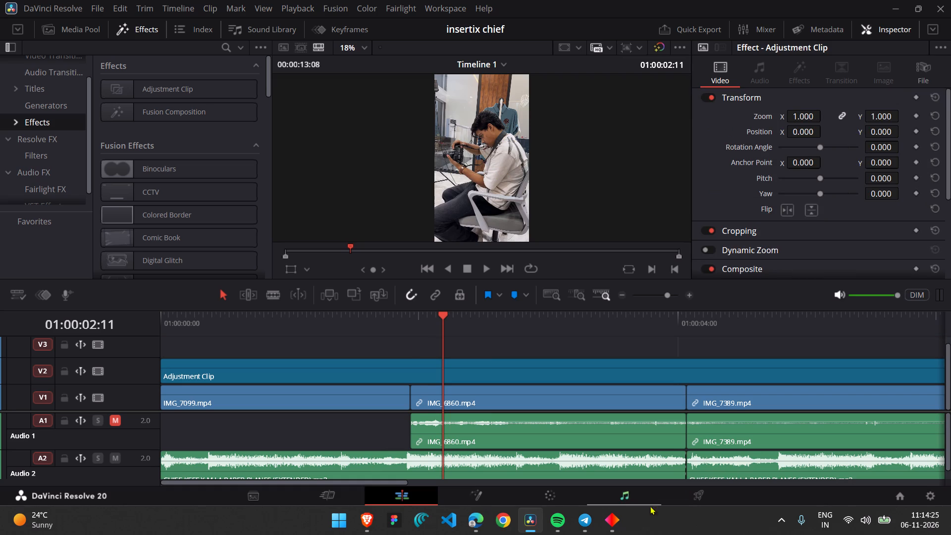
Go to the Deliver page and name the export file "without text".
{"action": "left_click", "coordinate": [701, 495]}
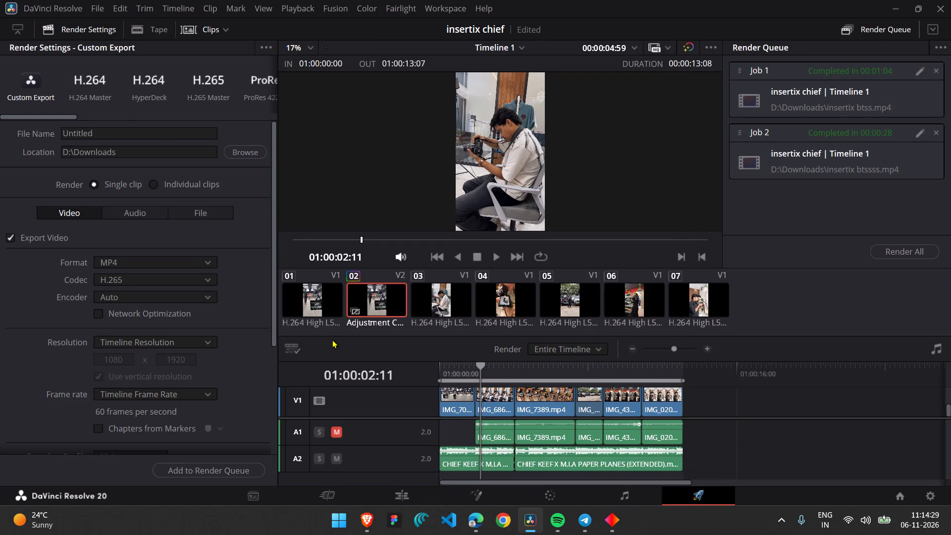
{"action": "left_click", "coordinate": [152, 131]}
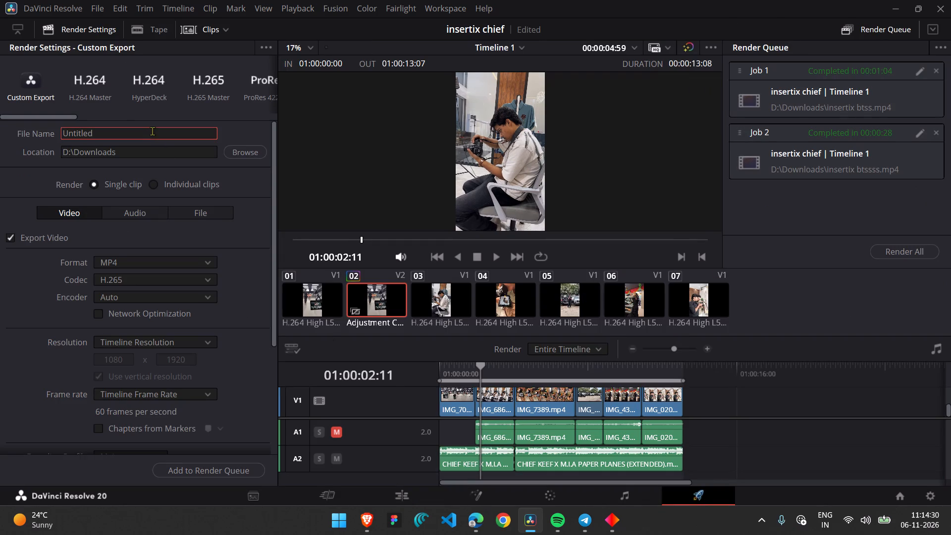
{"action": "key", "text": "BackSpace"}
{"action": "key", "text": "BackSpace"}
{"action": "key", "text": "BackSpace"}
{"action": "key", "text": "BackSpace"}
{"action": "key", "text": "BackSpace"}
{"action": "key", "text": "BackSpace"}
{"action": "key", "text": "BackSpace"}
{"action": "key", "text": "BackSpace"}
{"action": "key", "text": "BackSpace"}
{"action": "key", "text": "BackSpace"}
{"action": "key", "text": "BackSpace"}
{"action": "key", "text": "BackSpace"}
{"action": "key", "text": "BackSpace"}
{"action": "key", "text": "BackSpace"}
{"action": "key", "text": "BackSpace"}
{"action": "key", "text": "BackSpace"}
{"action": "type", "text": "without text"}
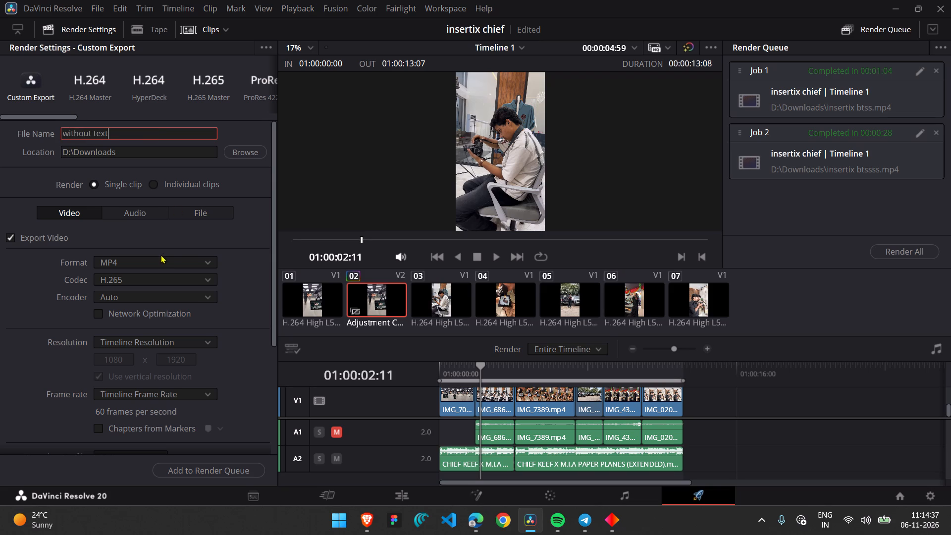
Set the export resolution to 2160 x 3840 Ultra HD and add the job to the render queue, accepting the upscaling.
{"action": "left_click", "coordinate": [170, 342]}
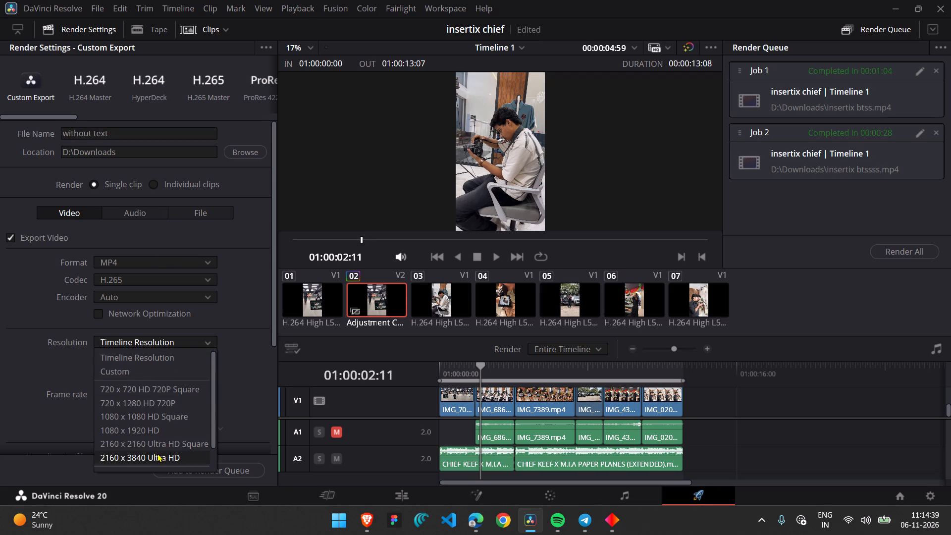
{"action": "left_click", "coordinate": [157, 454]}
{"action": "left_click", "coordinate": [202, 471]}
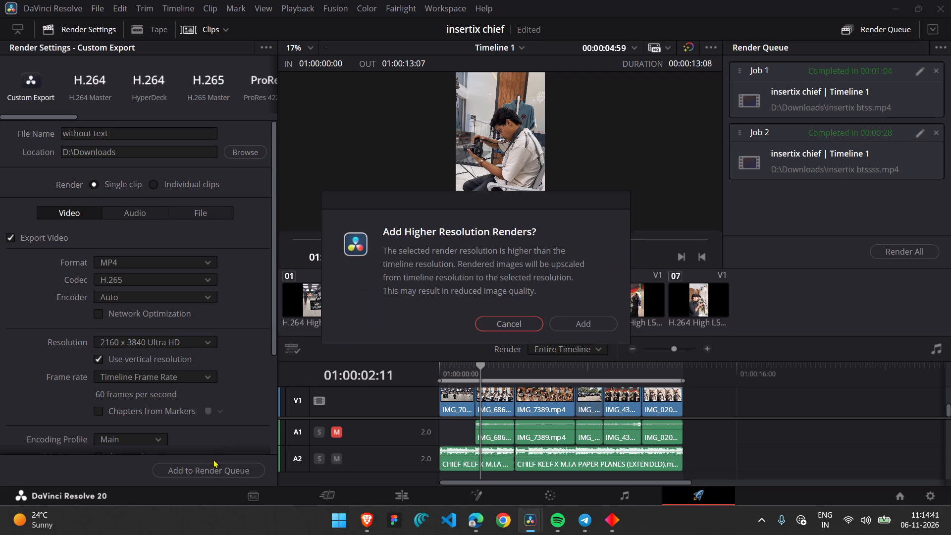
{"action": "left_click", "coordinate": [578, 320]}
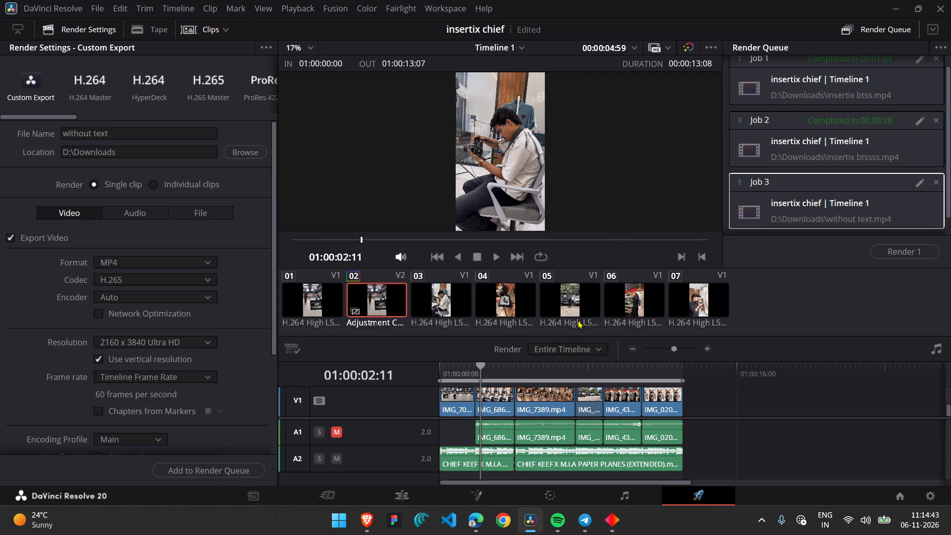
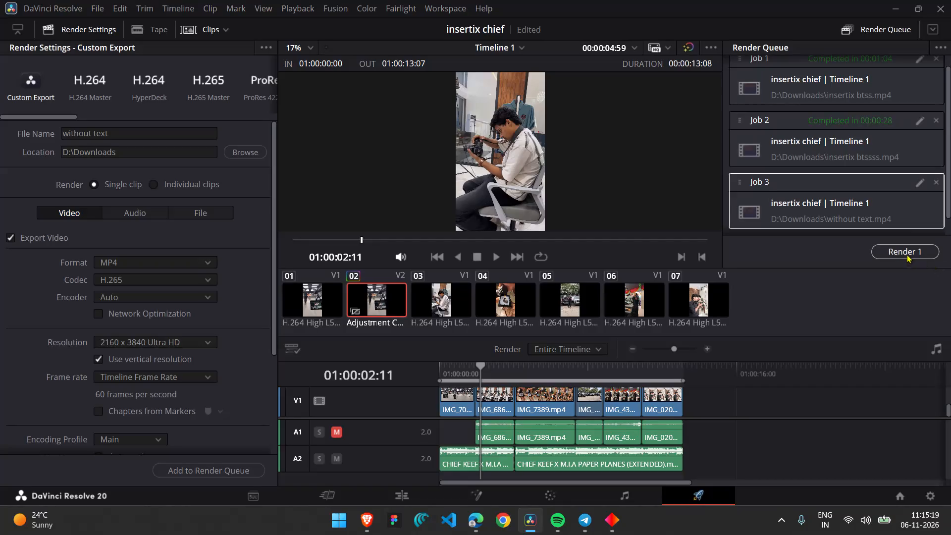
Start rendering the queued "without text" job, Job 3, to the Downloads folder.
{"action": "left_click", "coordinate": [906, 252]}
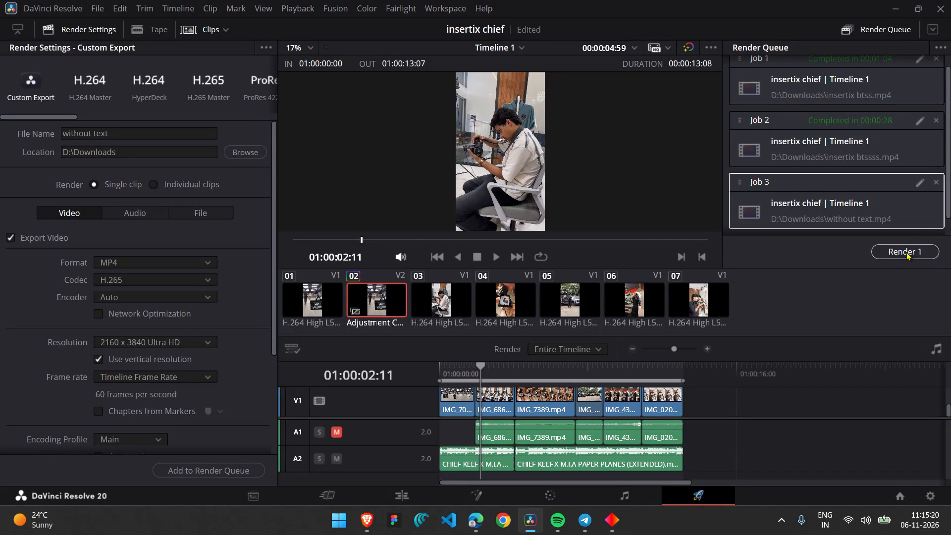
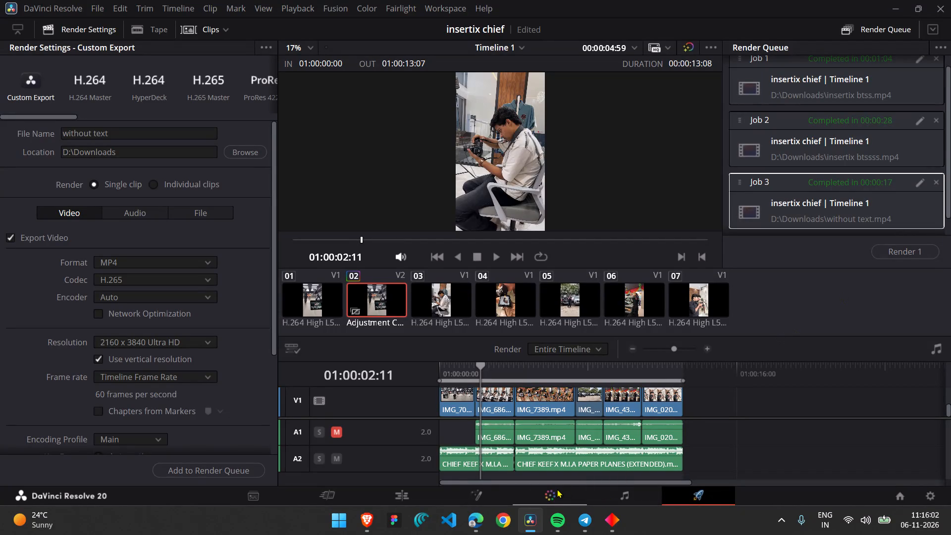
Launch WhatsApp from the system search.
{"action": "key", "text": "w"}
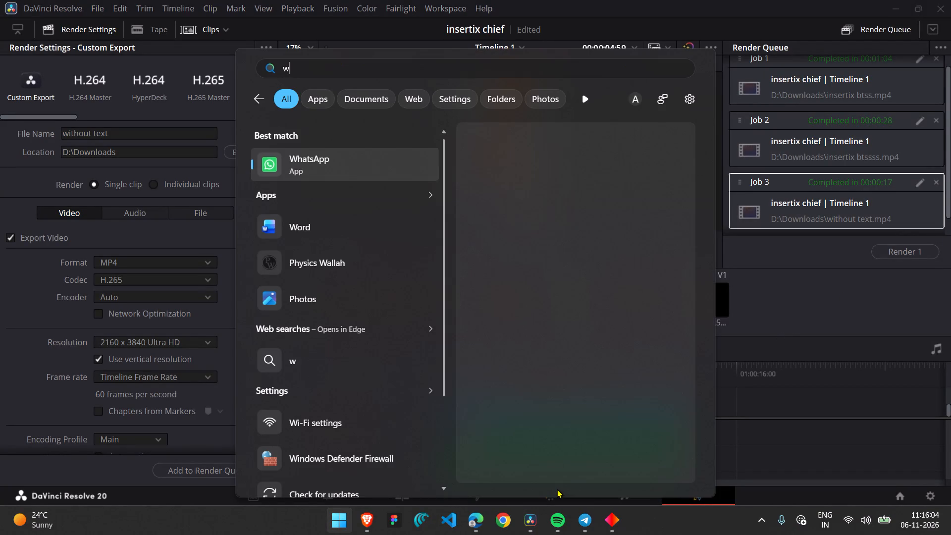
{"action": "key", "text": "Return"}
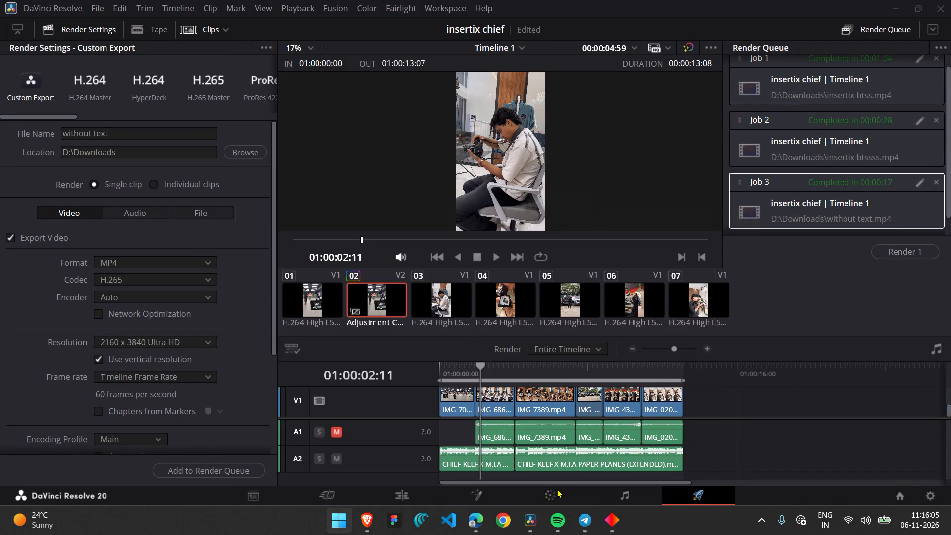
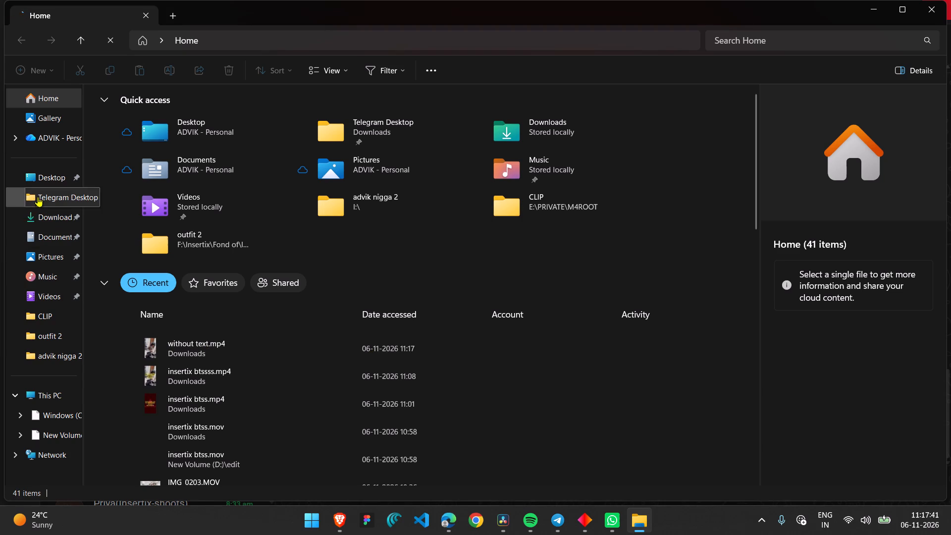
Open the Downloads folder in File Explorer, where the exported videos are stored.
{"action": "left_click", "coordinate": [40, 218]}
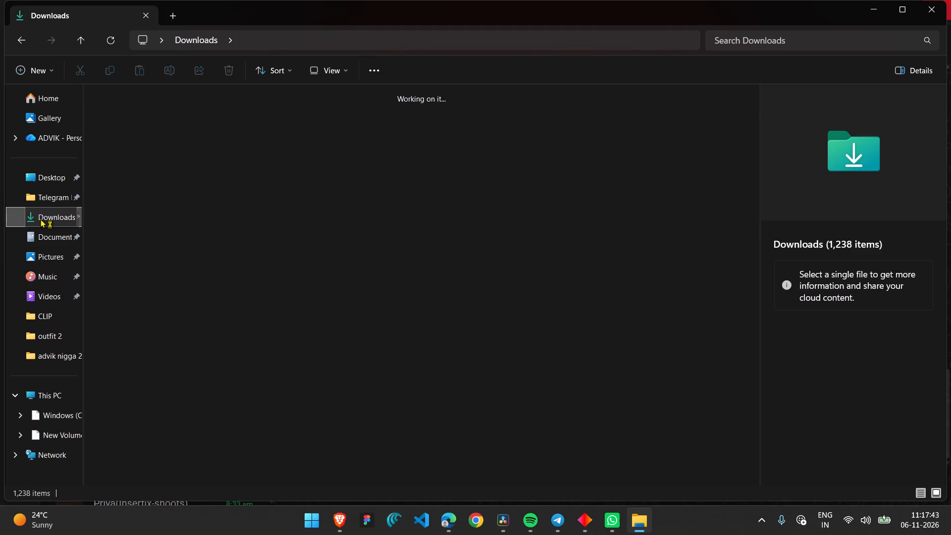
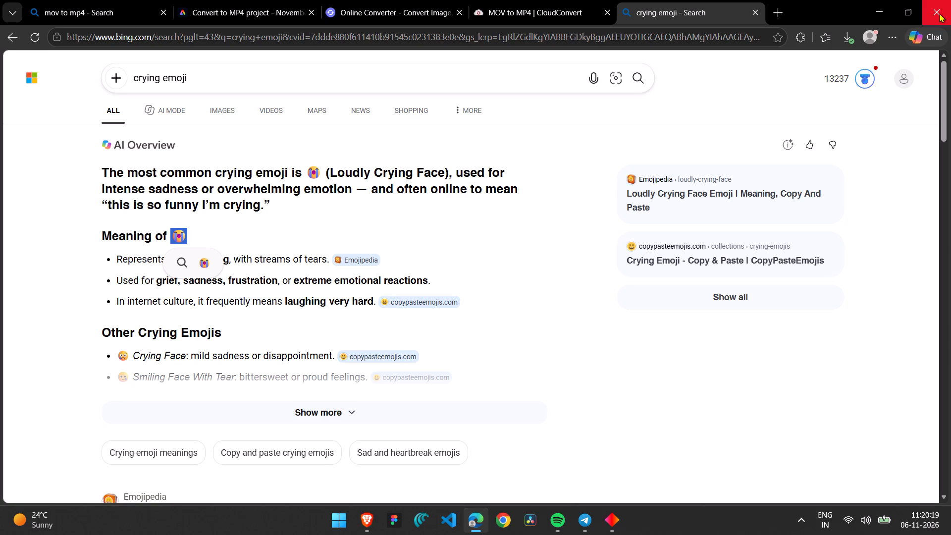
Close the Microsoft Edge window with the crying emoji search and the Brave window showing the YTMP3 converter.
{"action": "left_click", "coordinate": [939, 13]}
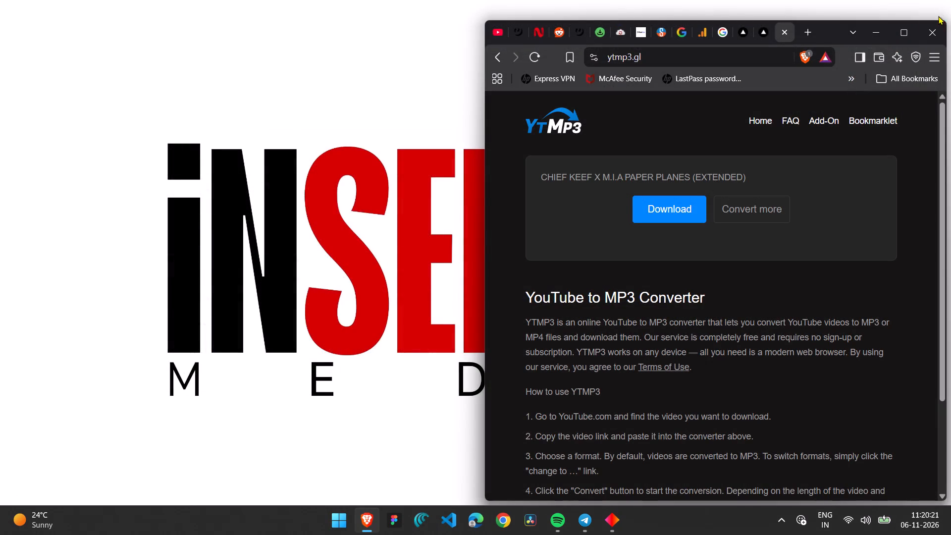
{"action": "left_click", "coordinate": [928, 43]}
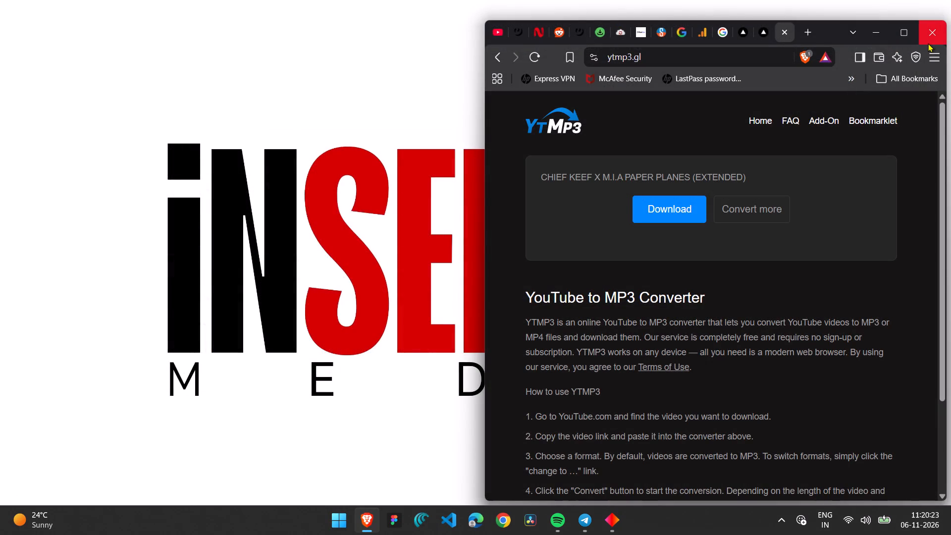